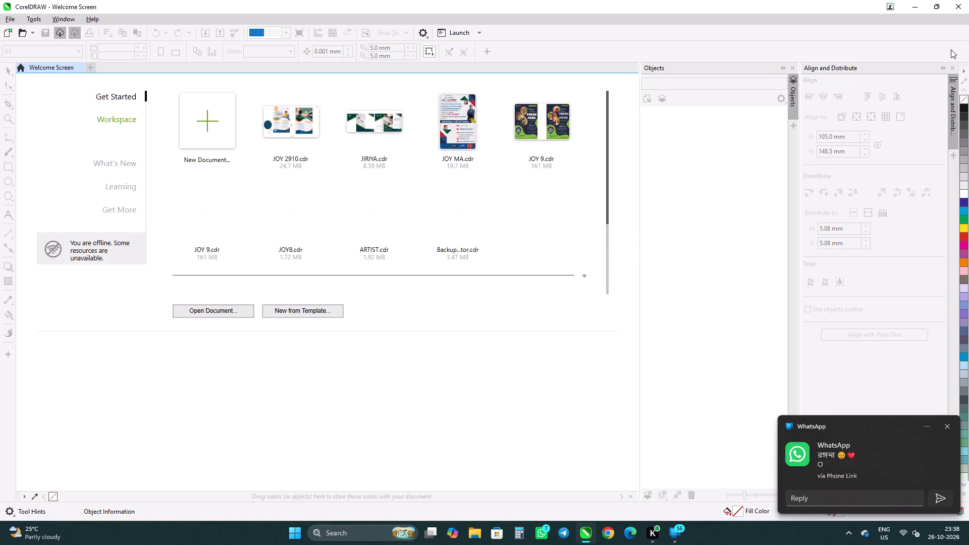
Close the Align and Distribute and Objects dockers to clear the workspace.
{"action": "left_click", "coordinate": [956, 64]}
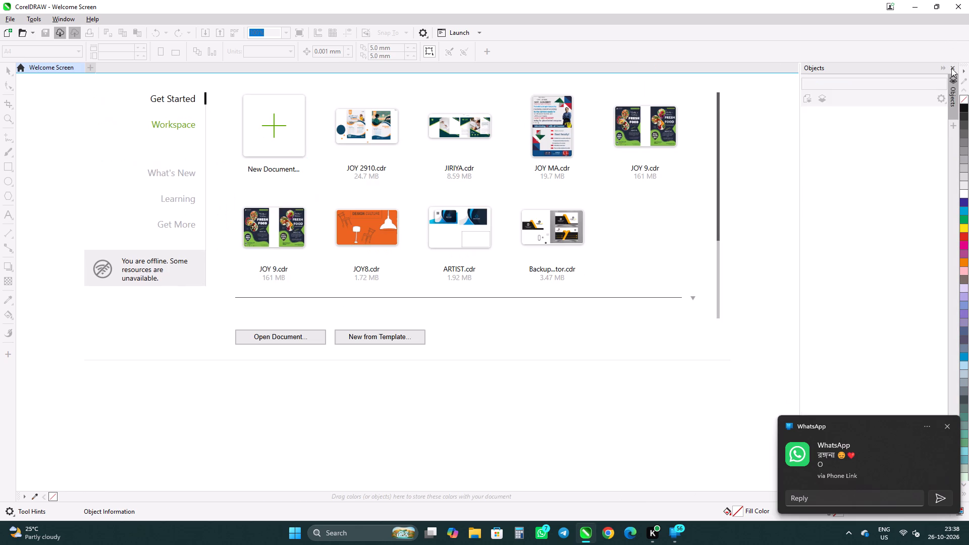
{"action": "left_click", "coordinate": [951, 69]}
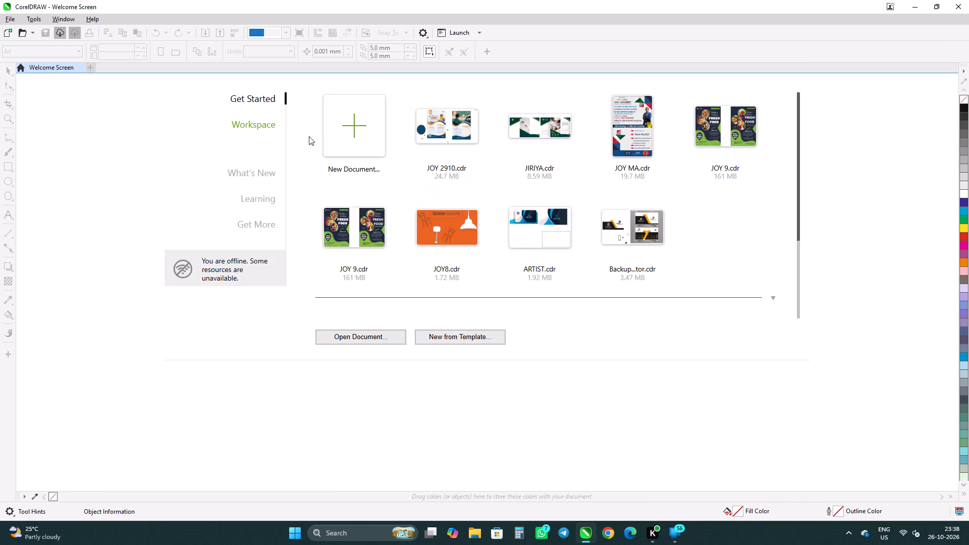
Open the recent document JIRIYA.cdr.
{"action": "left_click", "coordinate": [548, 124]}
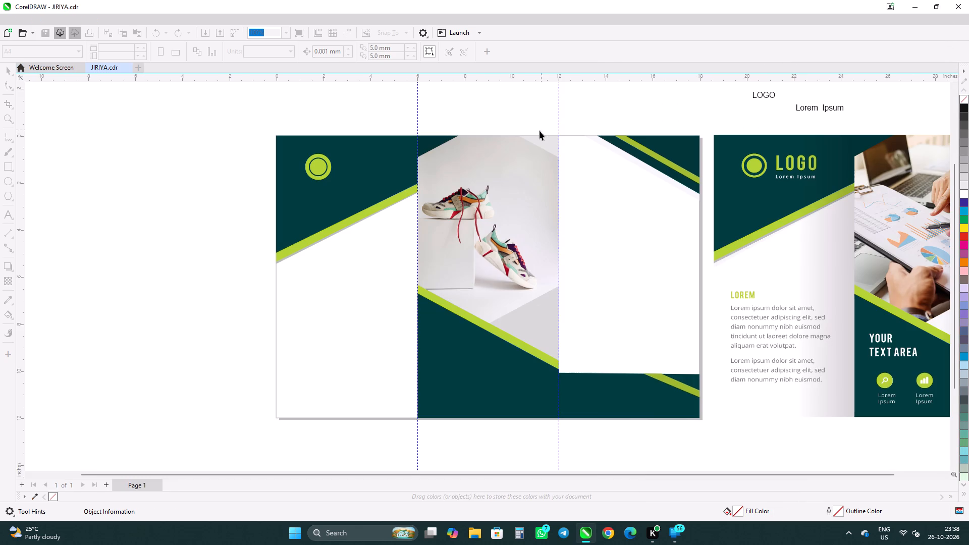
Delete both vertical guidelines at the brochure's panel folds, near 12 and 6 inches on the ruler.
{"action": "scroll", "coordinate": [395, 208], "scroll_direction": "down", "scroll_amount": 3}
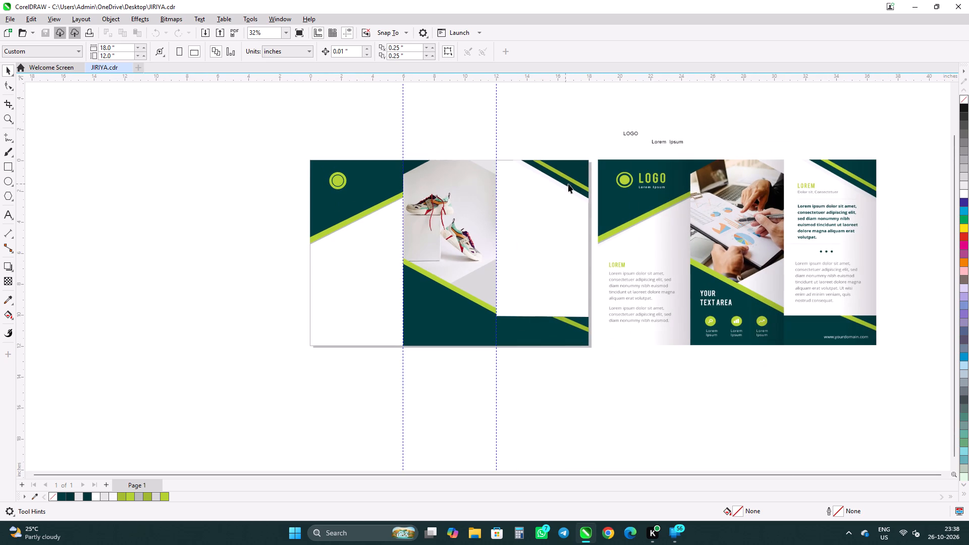
{"action": "scroll", "coordinate": [260, 209], "scroll_direction": "up", "scroll_amount": 3}
{"action": "scroll", "coordinate": [239, 212], "scroll_direction": "down", "scroll_amount": 4}
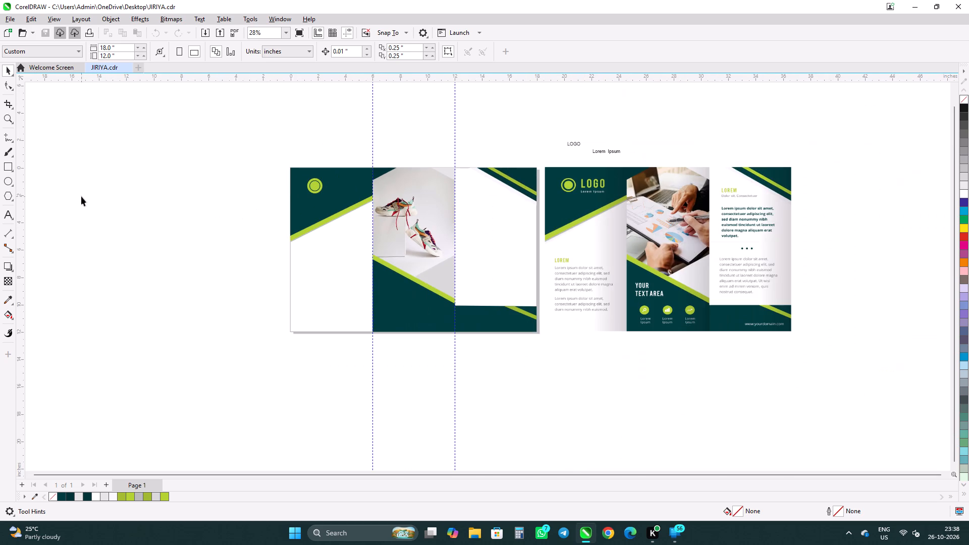
{"action": "scroll", "coordinate": [701, 176], "scroll_direction": "up", "scroll_amount": 2}
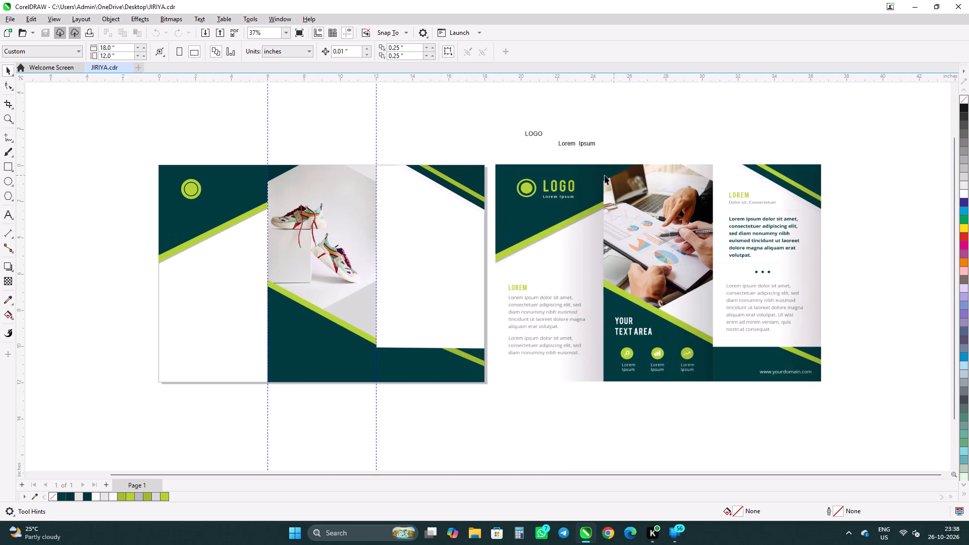
{"action": "left_click", "coordinate": [374, 145]}
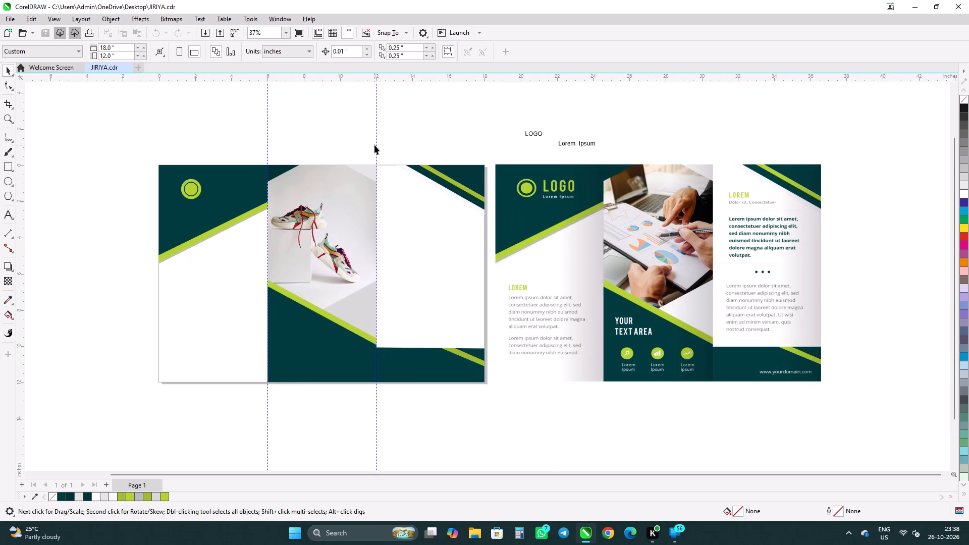
{"action": "left_click", "coordinate": [375, 140]}
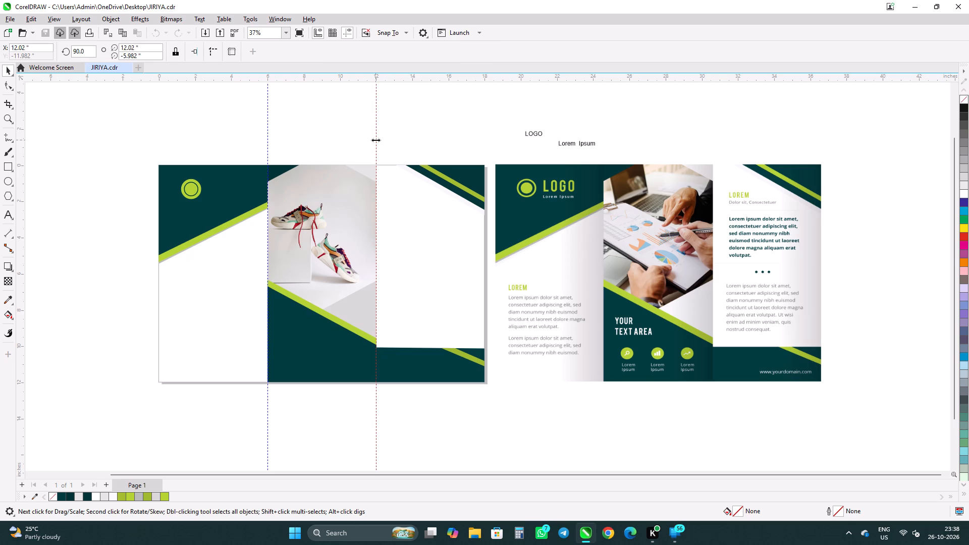
{"action": "key", "text": "Delete"}
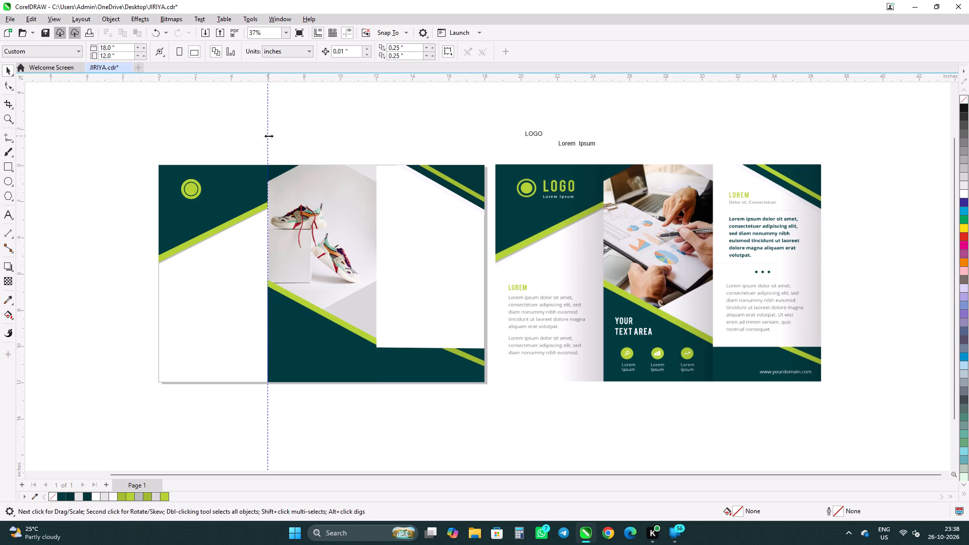
{"action": "left_click", "coordinate": [267, 133]}
{"action": "key", "text": "Delete"}
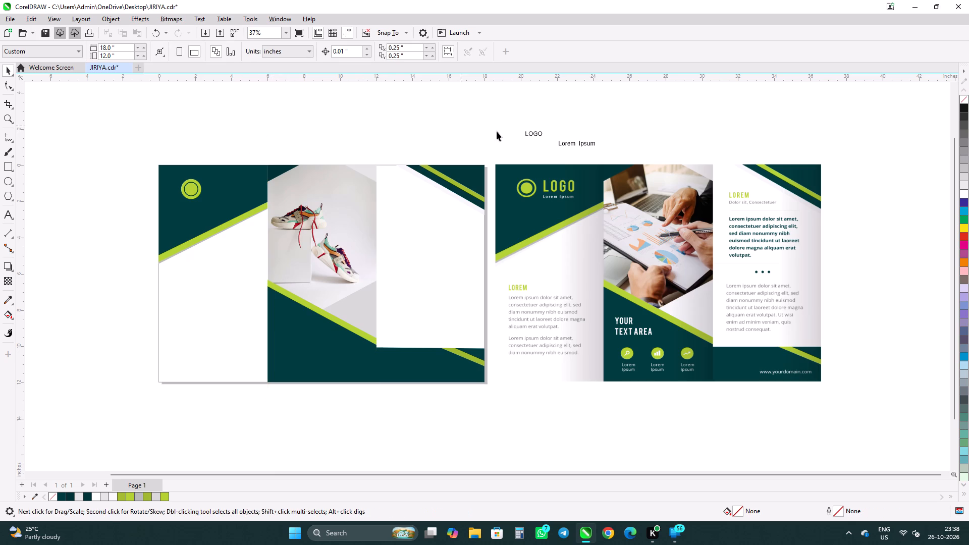
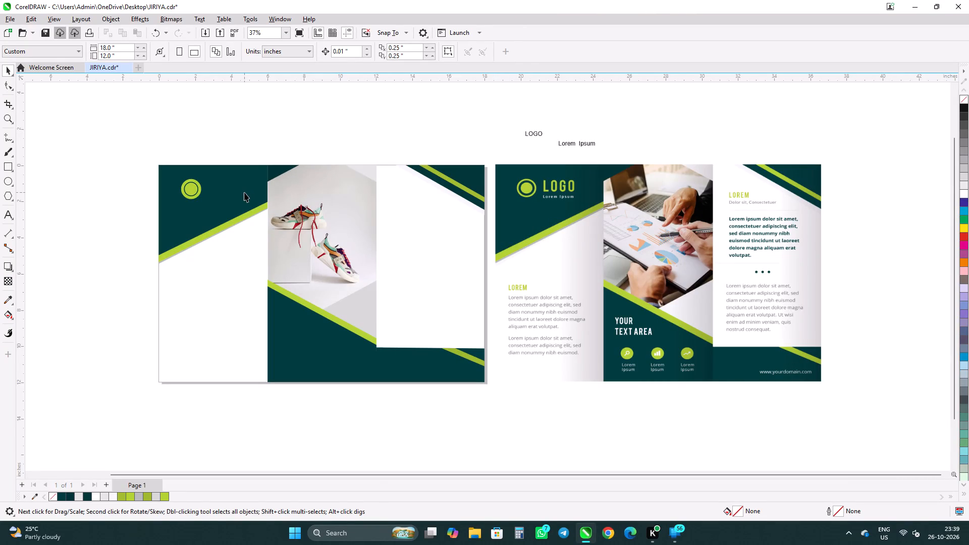
Examine the brochure's panel joins up close along both folds, from the top edge down to the bottom bands.
{"action": "scroll", "coordinate": [255, 208], "scroll_direction": "up", "scroll_amount": 3}
{"action": "scroll", "coordinate": [275, 128], "scroll_direction": "up", "scroll_amount": 3}
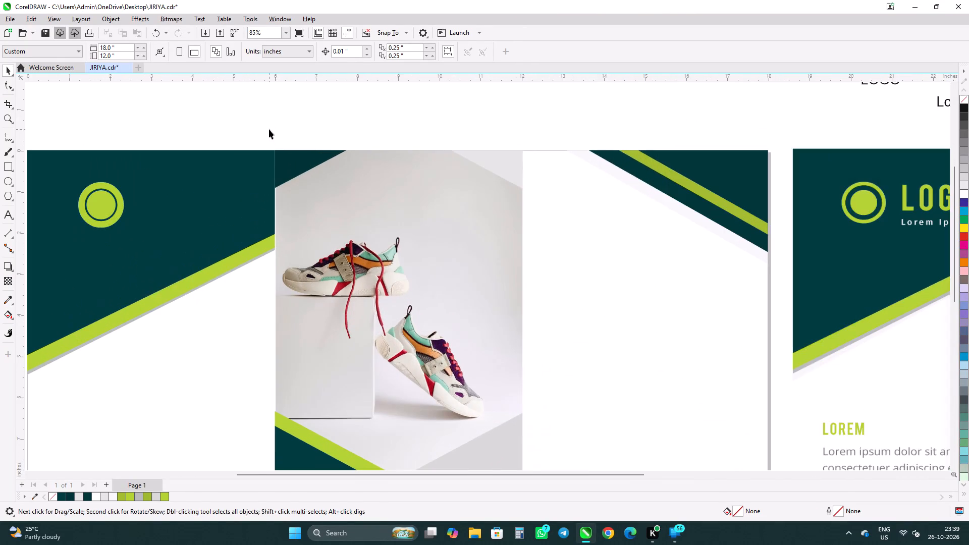
{"action": "scroll", "coordinate": [268, 130], "scroll_direction": "up", "scroll_amount": 2}
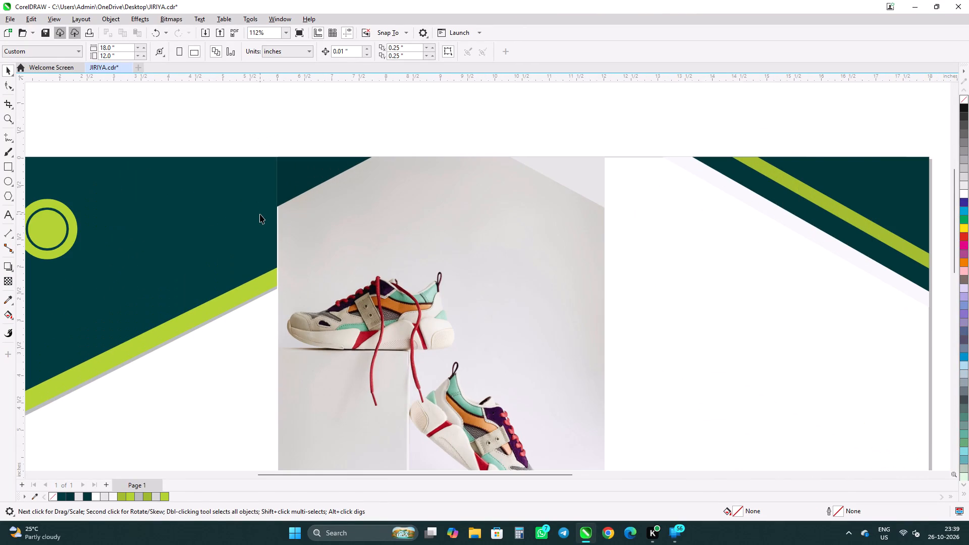
{"action": "scroll", "coordinate": [260, 214], "scroll_direction": "up", "scroll_amount": 1}
{"action": "scroll", "coordinate": [260, 259], "scroll_direction": "down", "scroll_amount": 2}
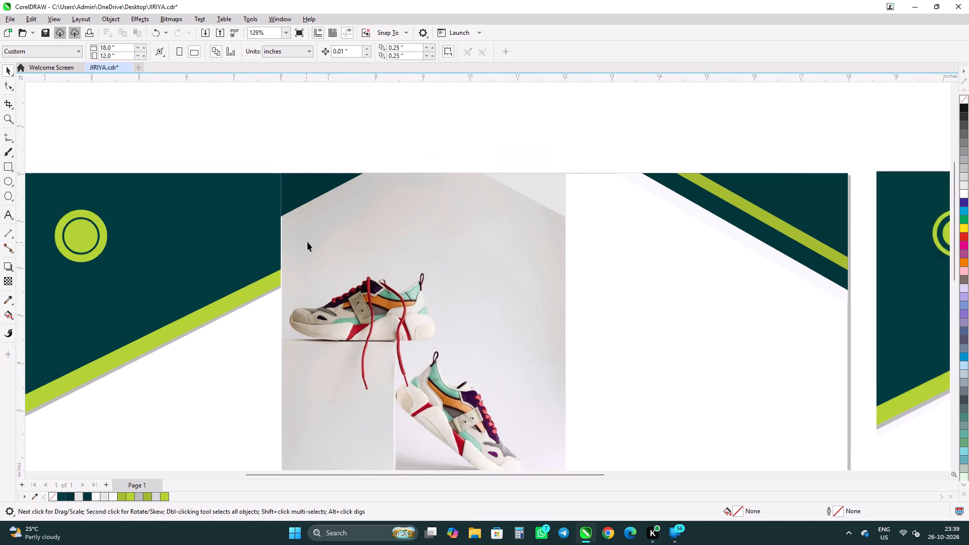
{"action": "scroll", "coordinate": [307, 242], "scroll_direction": "down", "scroll_amount": 2}
{"action": "scroll", "coordinate": [236, 242], "scroll_direction": "up", "scroll_amount": 4}
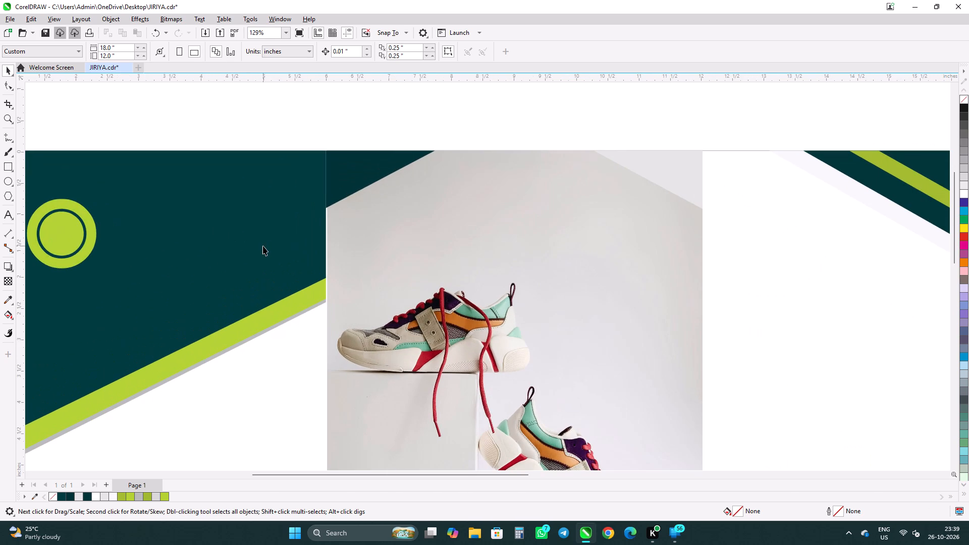
{"action": "scroll", "coordinate": [263, 246], "scroll_direction": "up", "scroll_amount": 2}
{"action": "scroll", "coordinate": [407, 172], "scroll_direction": "down", "scroll_amount": 6}
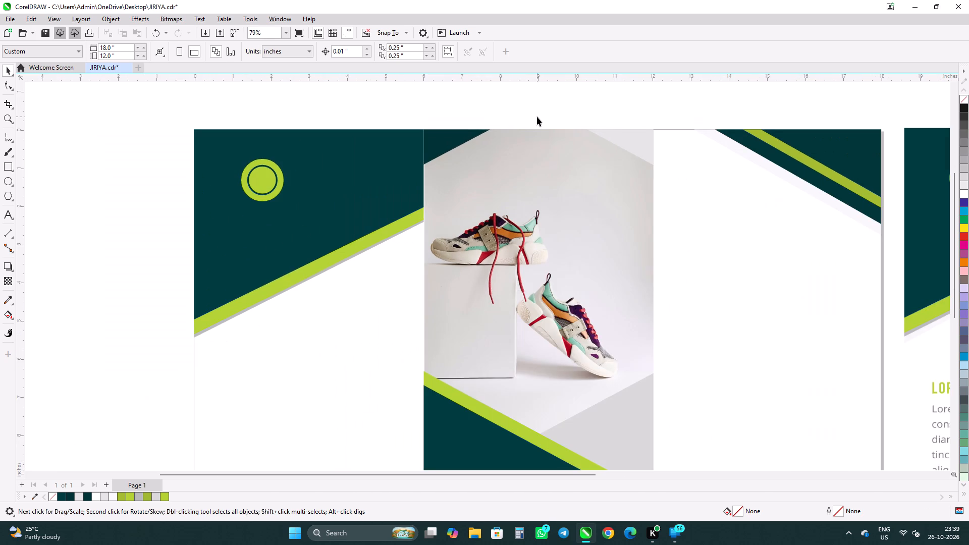
{"action": "scroll", "coordinate": [538, 112], "scroll_direction": "down", "scroll_amount": 4}
{"action": "scroll", "coordinate": [497, 337], "scroll_direction": "up", "scroll_amount": 5}
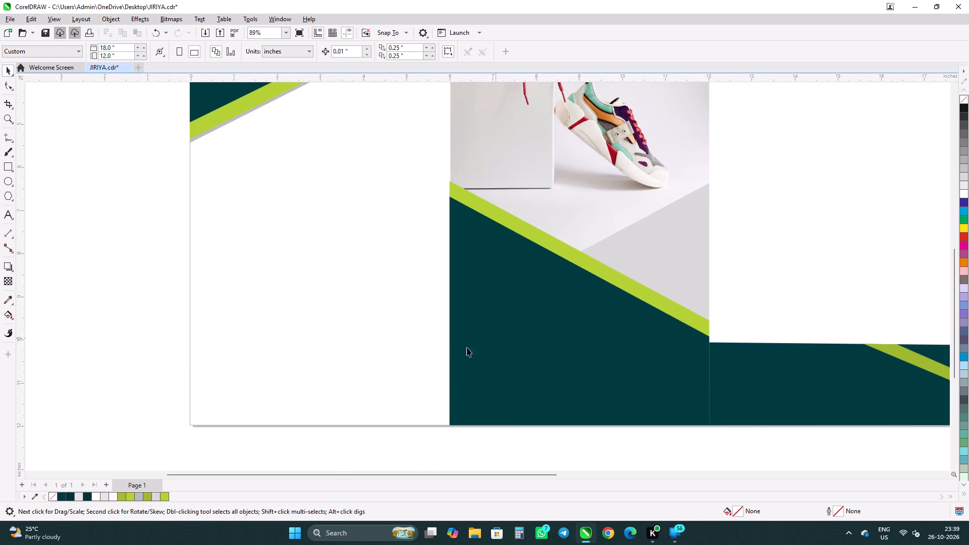
{"action": "scroll", "coordinate": [454, 359], "scroll_direction": "down", "scroll_amount": 5}
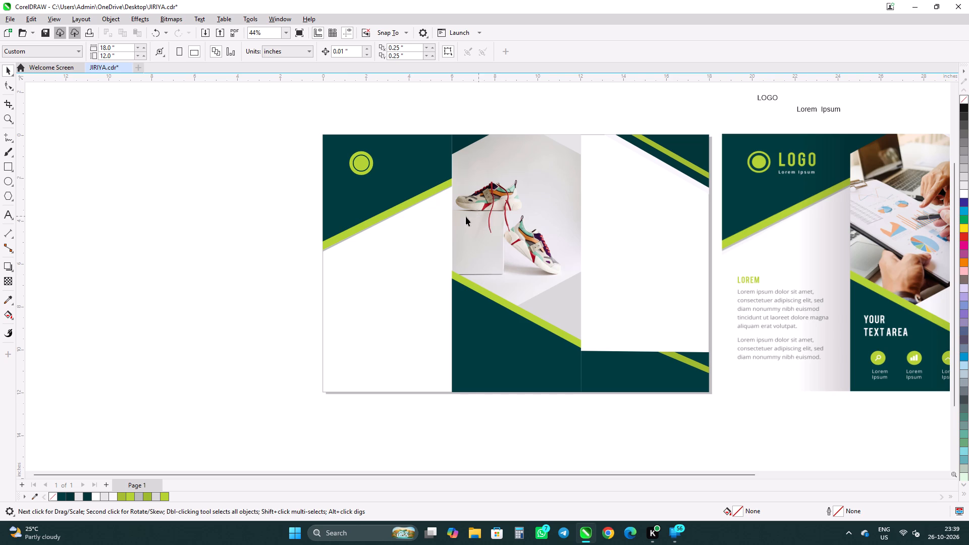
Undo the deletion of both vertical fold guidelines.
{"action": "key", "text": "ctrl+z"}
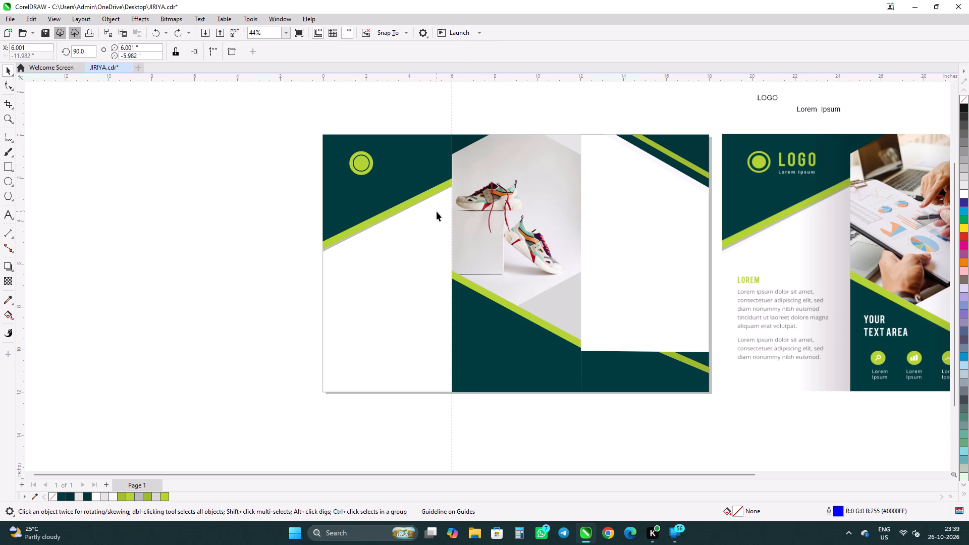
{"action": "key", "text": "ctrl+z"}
Examine how the shoe photo and middle panel shapes line up with the guidelines at both folds.
{"action": "scroll", "coordinate": [451, 190], "scroll_direction": "up", "scroll_amount": 5}
{"action": "scroll", "coordinate": [436, 121], "scroll_direction": "up", "scroll_amount": 5}
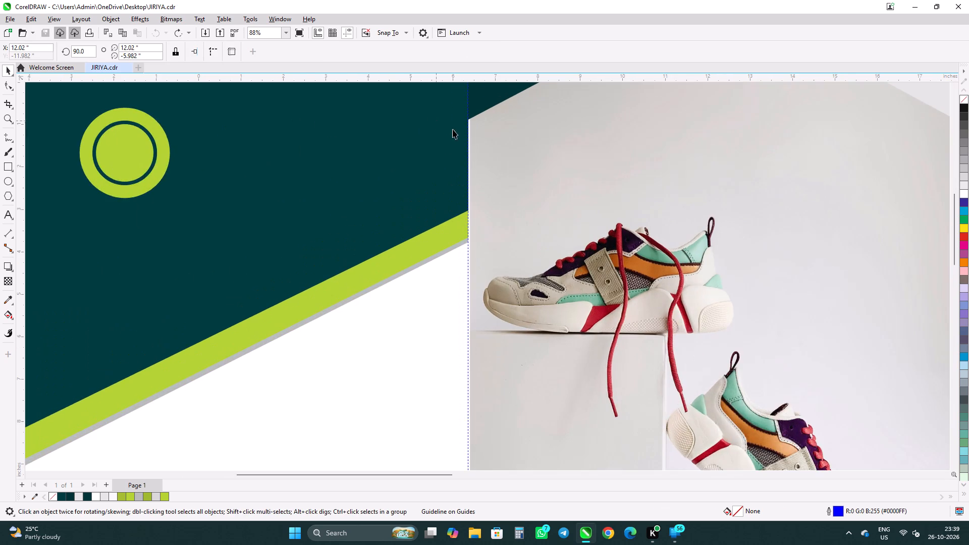
{"action": "scroll", "coordinate": [457, 131], "scroll_direction": "up", "scroll_amount": 7}
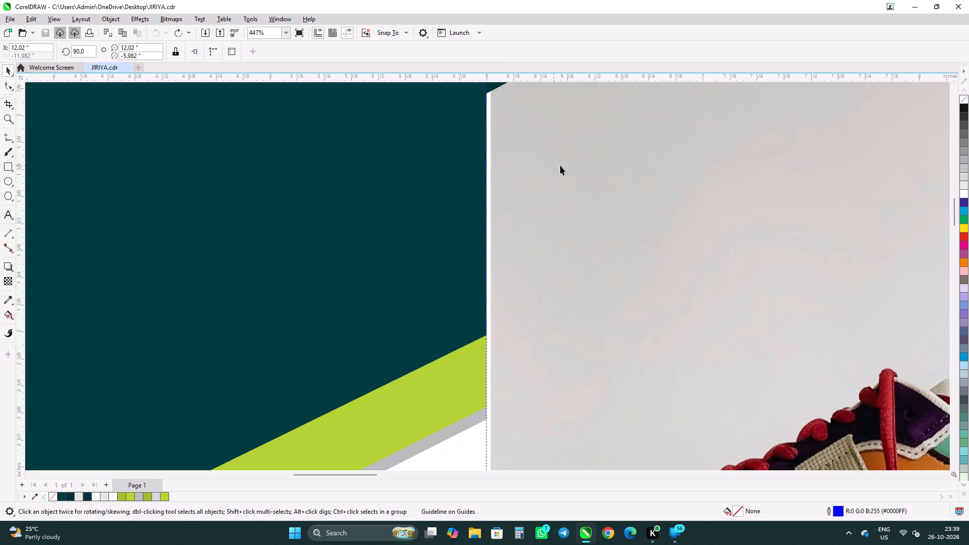
{"action": "left_click", "coordinate": [560, 166]}
{"action": "scroll", "coordinate": [292, 183], "scroll_direction": "down", "scroll_amount": 6}
{"action": "scroll", "coordinate": [197, 192], "scroll_direction": "down", "scroll_amount": 5}
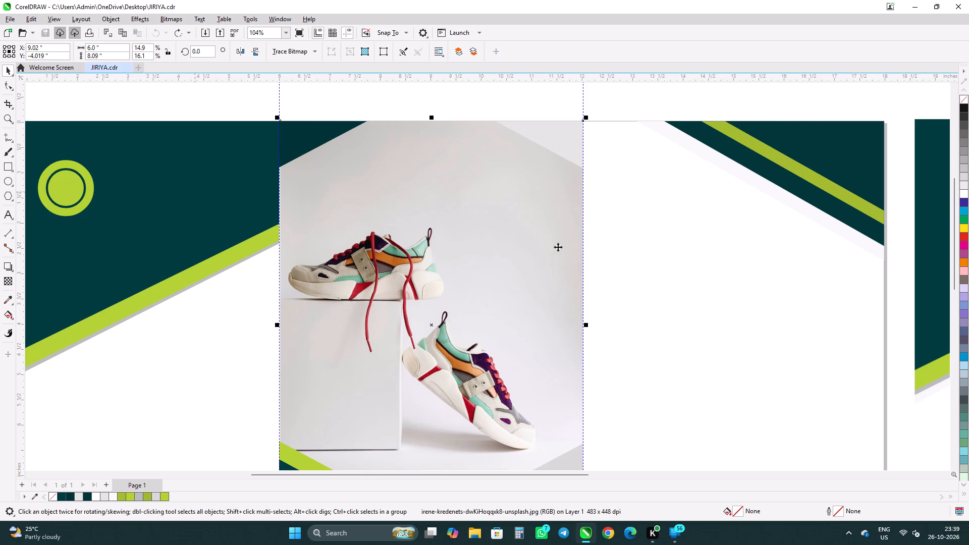
{"action": "scroll", "coordinate": [470, 190], "scroll_direction": "down", "scroll_amount": 5}
{"action": "scroll", "coordinate": [516, 424], "scroll_direction": "up", "scroll_amount": 5}
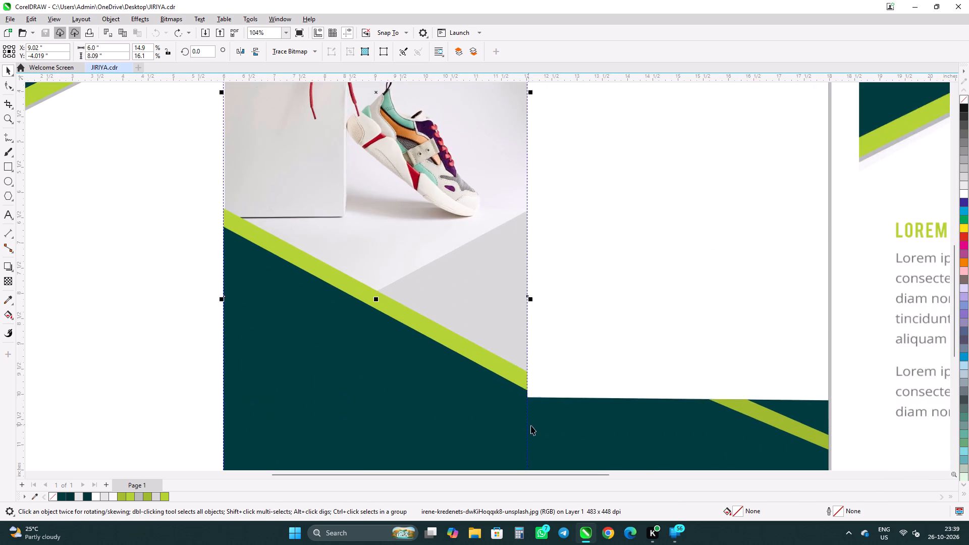
{"action": "scroll", "coordinate": [531, 426], "scroll_direction": "up", "scroll_amount": 9}
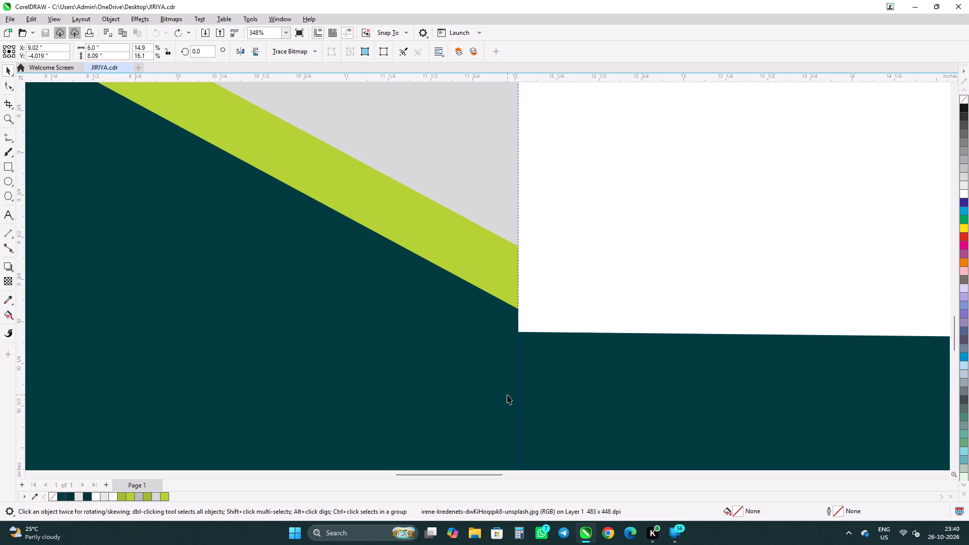
{"action": "scroll", "coordinate": [565, 275], "scroll_direction": "down", "scroll_amount": 5}
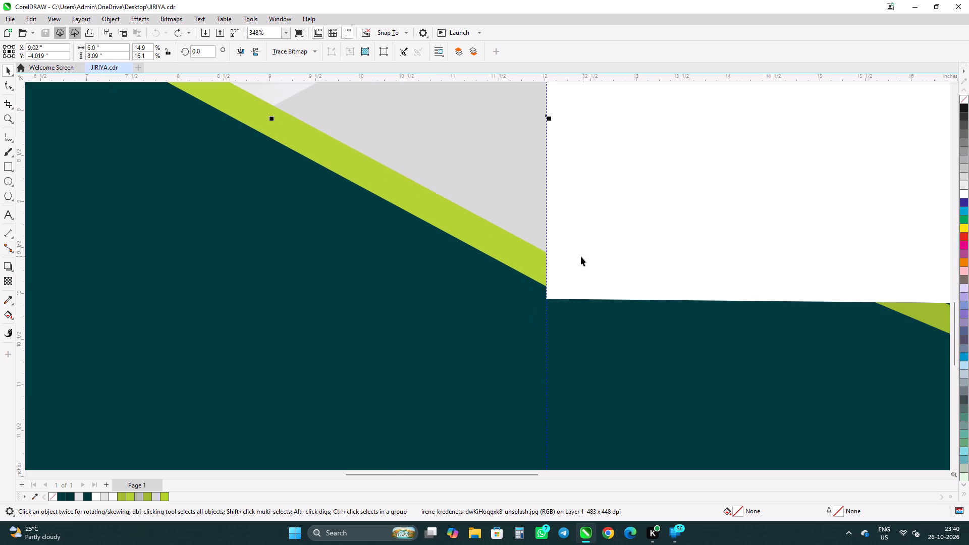
{"action": "scroll", "coordinate": [581, 256], "scroll_direction": "down", "scroll_amount": 9}
{"action": "scroll", "coordinate": [536, 287], "scroll_direction": "down", "scroll_amount": 5}
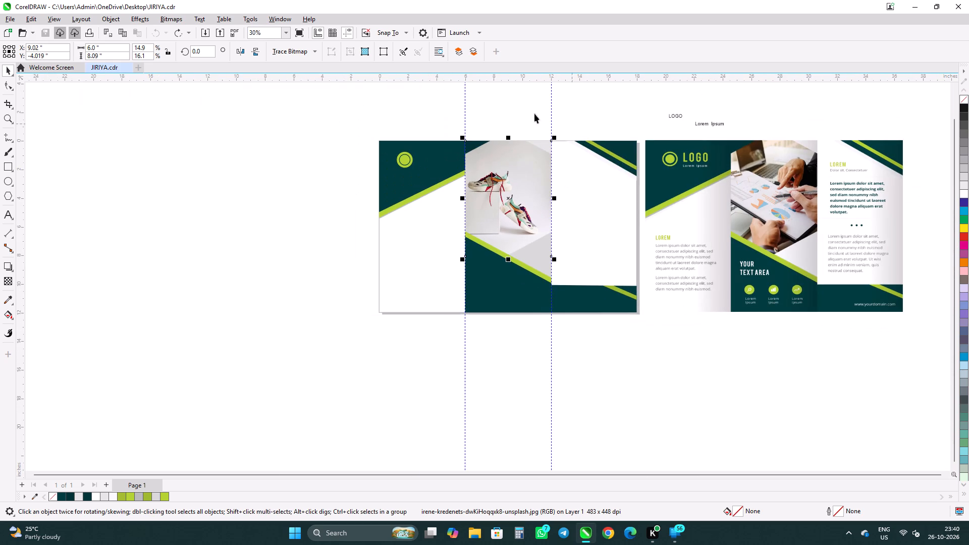
Delete the vertical guidelines at the brochure's two panel folds, near 12 and 6 inches on the ruler.
{"action": "left_click", "coordinate": [552, 115]}
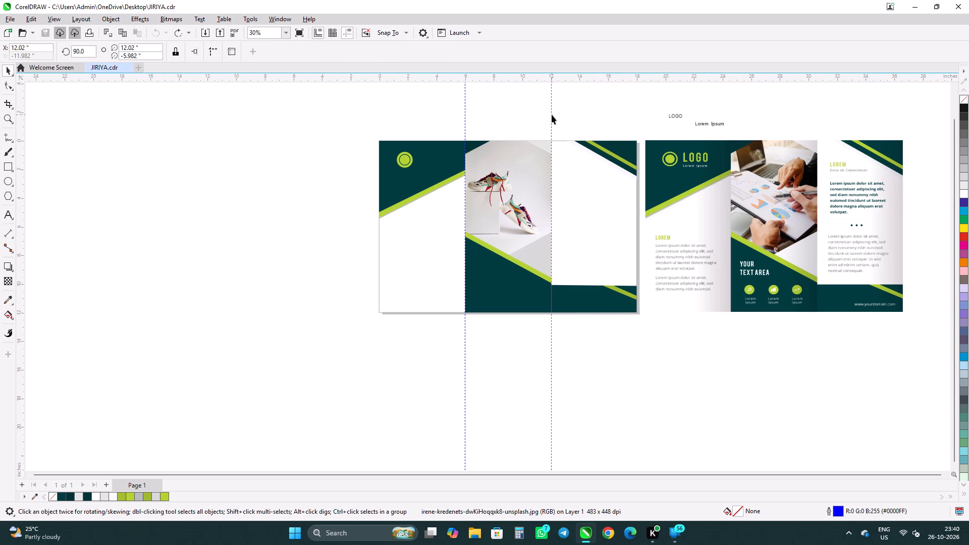
{"action": "key", "text": "Delete"}
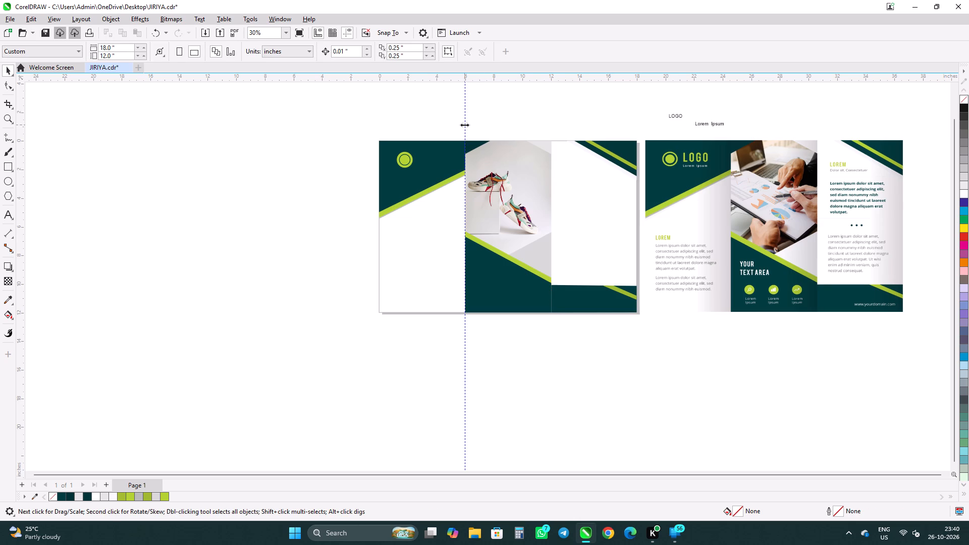
{"action": "left_click", "coordinate": [464, 125]}
{"action": "key", "text": "Delete"}
Move the shoe photo slightly left and down toward the left fold of the middle panel, centred at about X 9.008", Y -4.14".
{"action": "scroll", "coordinate": [461, 167], "scroll_direction": "up", "scroll_amount": 4}
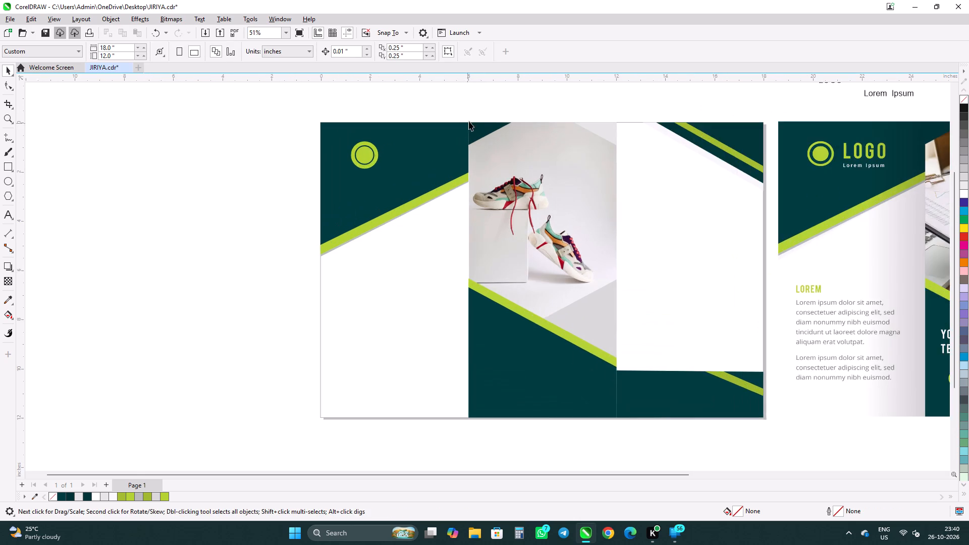
{"action": "scroll", "coordinate": [475, 110], "scroll_direction": "up", "scroll_amount": 3}
{"action": "scroll", "coordinate": [480, 159], "scroll_direction": "up", "scroll_amount": 3}
{"action": "scroll", "coordinate": [469, 204], "scroll_direction": "down", "scroll_amount": 2}
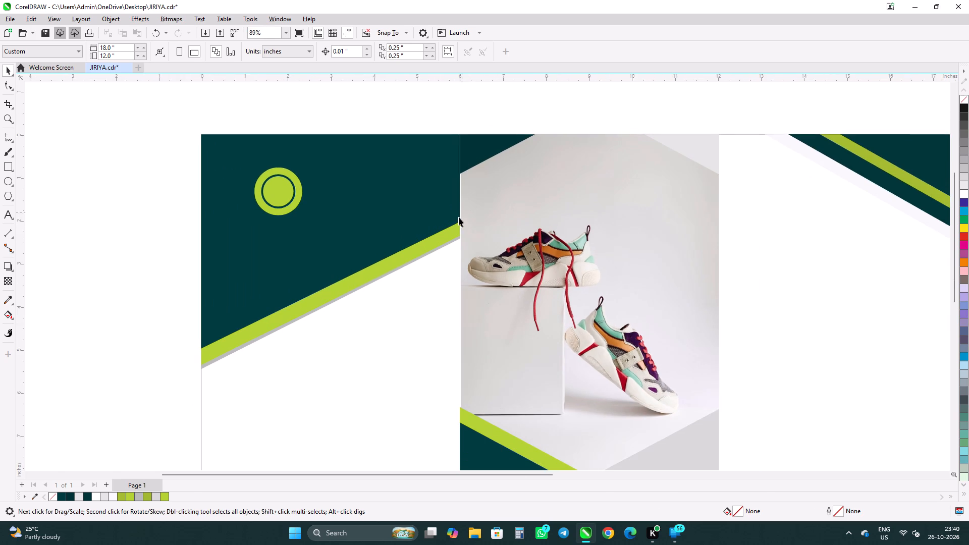
{"action": "scroll", "coordinate": [458, 218], "scroll_direction": "up", "scroll_amount": 1}
{"action": "scroll", "coordinate": [469, 448], "scroll_direction": "up", "scroll_amount": 4}
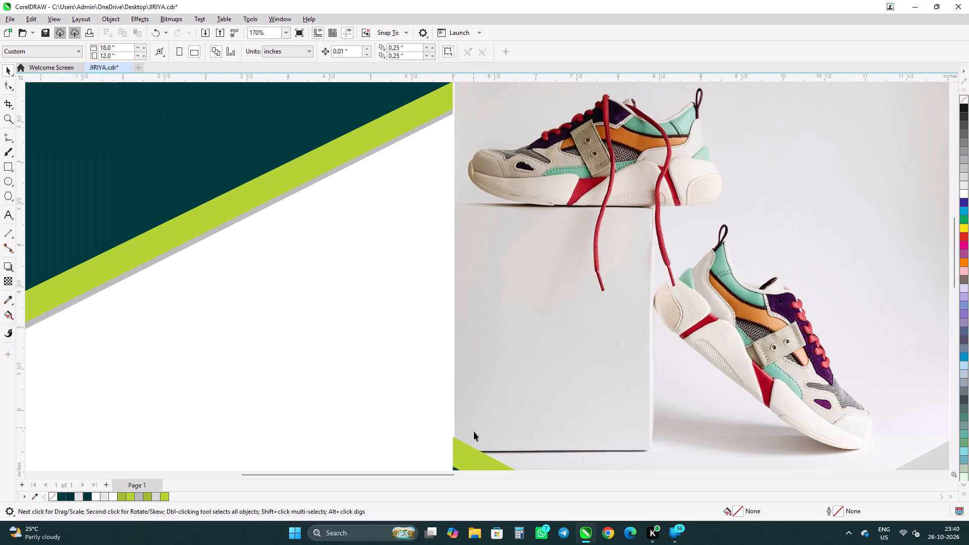
{"action": "left_click", "coordinate": [653, 445]}
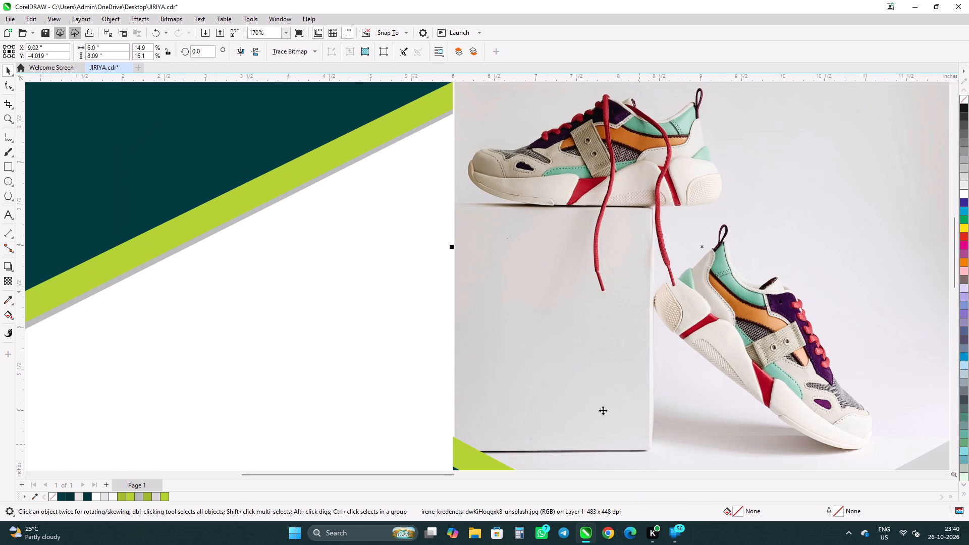
{"action": "left_click", "coordinate": [451, 247]}
{"action": "scroll", "coordinate": [452, 456], "scroll_direction": "up", "scroll_amount": 5}
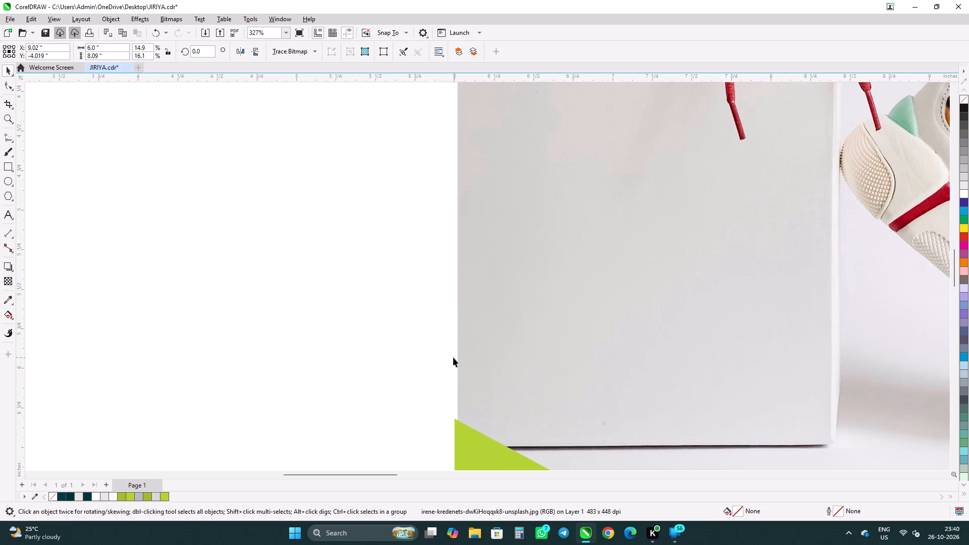
{"action": "left_click_drag", "start_coordinate": [472, 417], "coordinate": [469, 438]}
{"action": "left_click", "coordinate": [461, 409]}
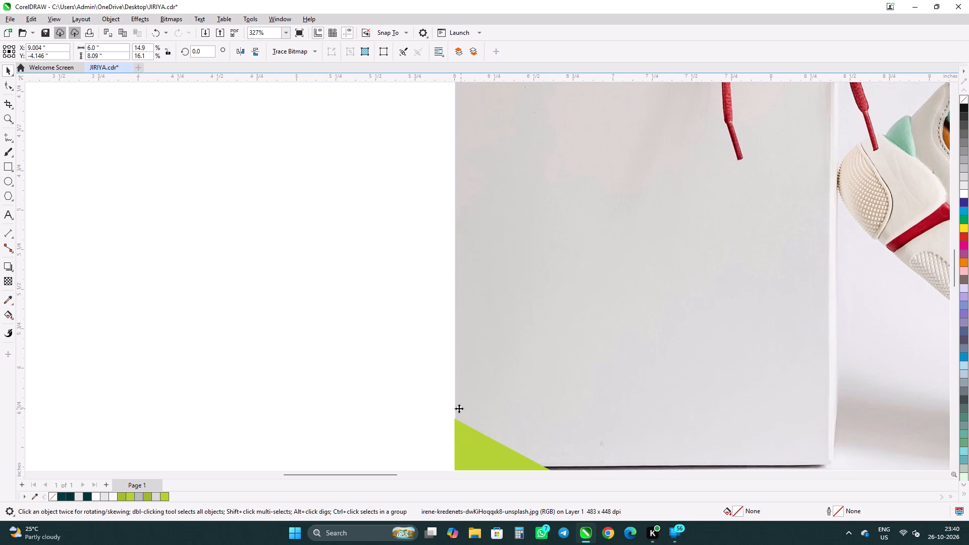
{"action": "left_click", "coordinate": [460, 400]}
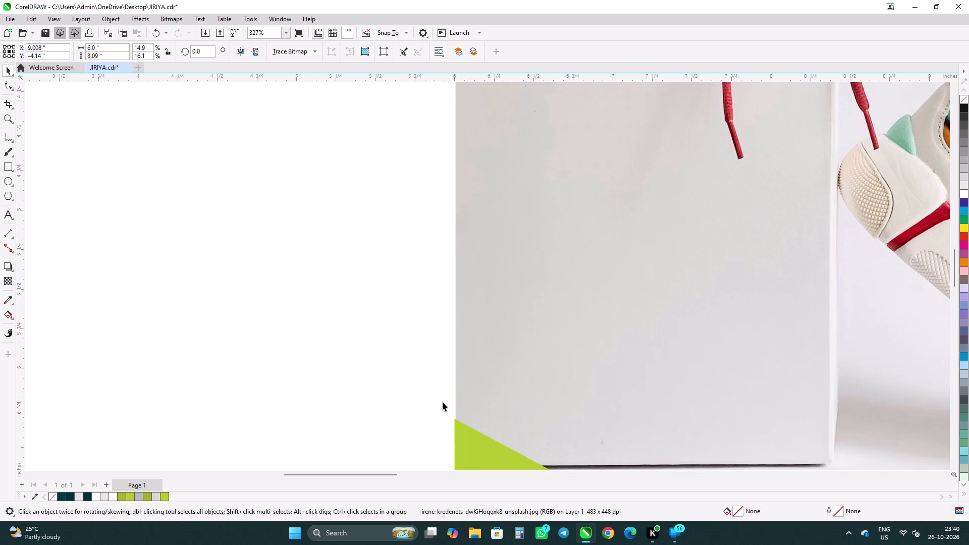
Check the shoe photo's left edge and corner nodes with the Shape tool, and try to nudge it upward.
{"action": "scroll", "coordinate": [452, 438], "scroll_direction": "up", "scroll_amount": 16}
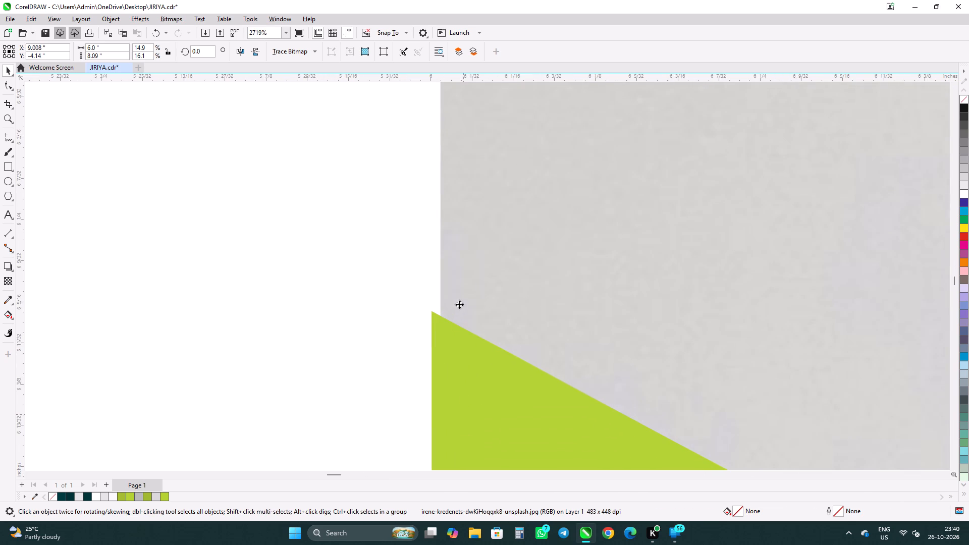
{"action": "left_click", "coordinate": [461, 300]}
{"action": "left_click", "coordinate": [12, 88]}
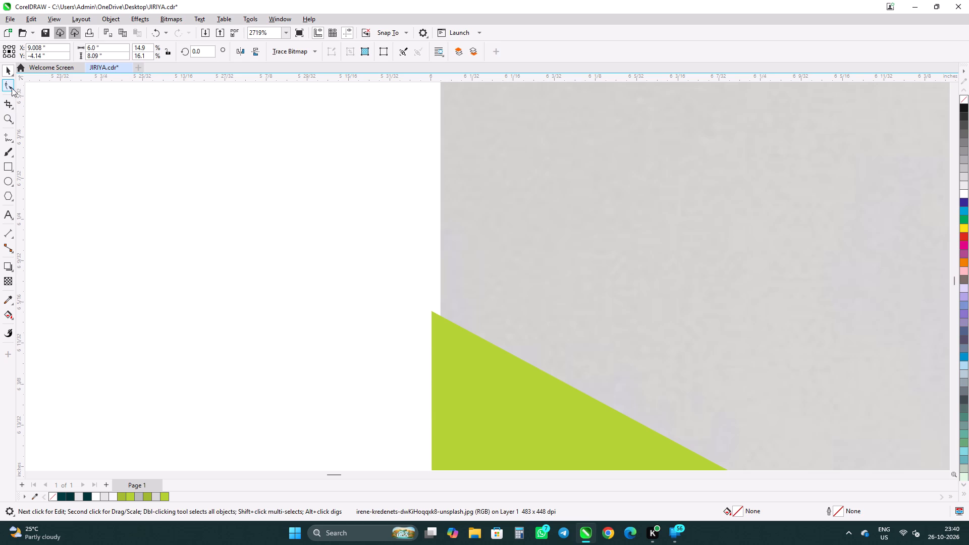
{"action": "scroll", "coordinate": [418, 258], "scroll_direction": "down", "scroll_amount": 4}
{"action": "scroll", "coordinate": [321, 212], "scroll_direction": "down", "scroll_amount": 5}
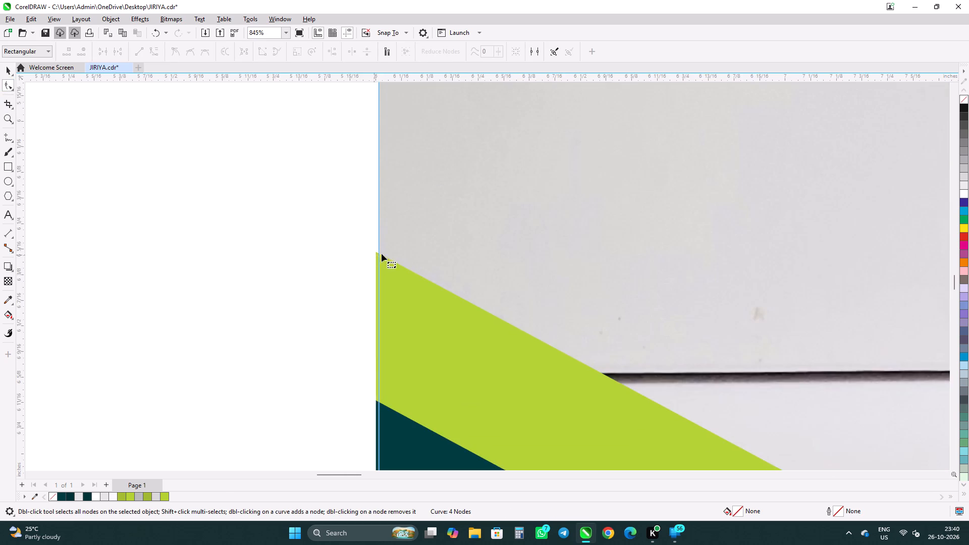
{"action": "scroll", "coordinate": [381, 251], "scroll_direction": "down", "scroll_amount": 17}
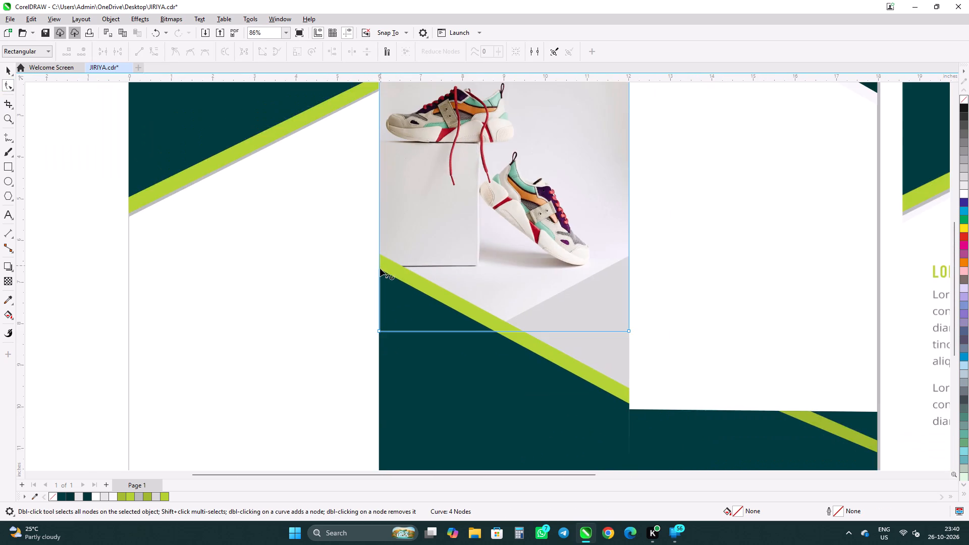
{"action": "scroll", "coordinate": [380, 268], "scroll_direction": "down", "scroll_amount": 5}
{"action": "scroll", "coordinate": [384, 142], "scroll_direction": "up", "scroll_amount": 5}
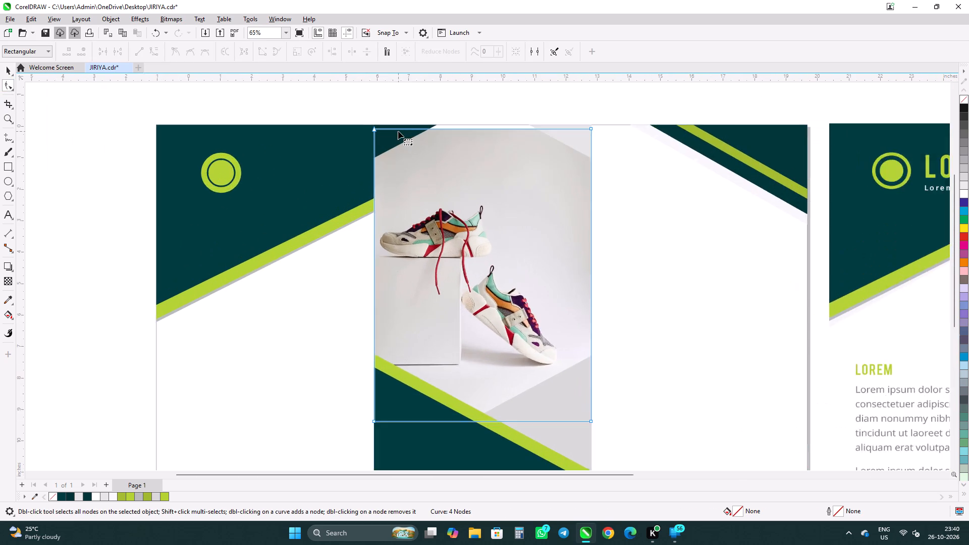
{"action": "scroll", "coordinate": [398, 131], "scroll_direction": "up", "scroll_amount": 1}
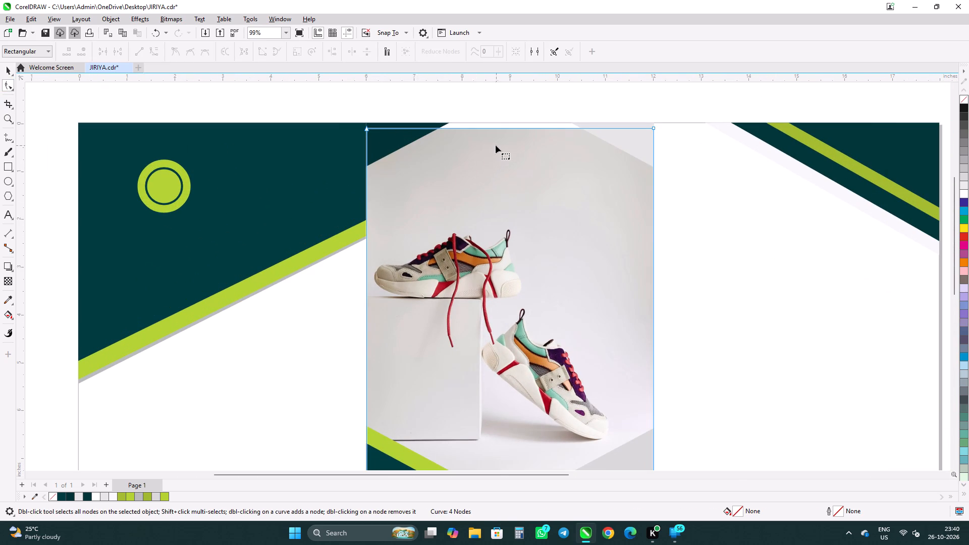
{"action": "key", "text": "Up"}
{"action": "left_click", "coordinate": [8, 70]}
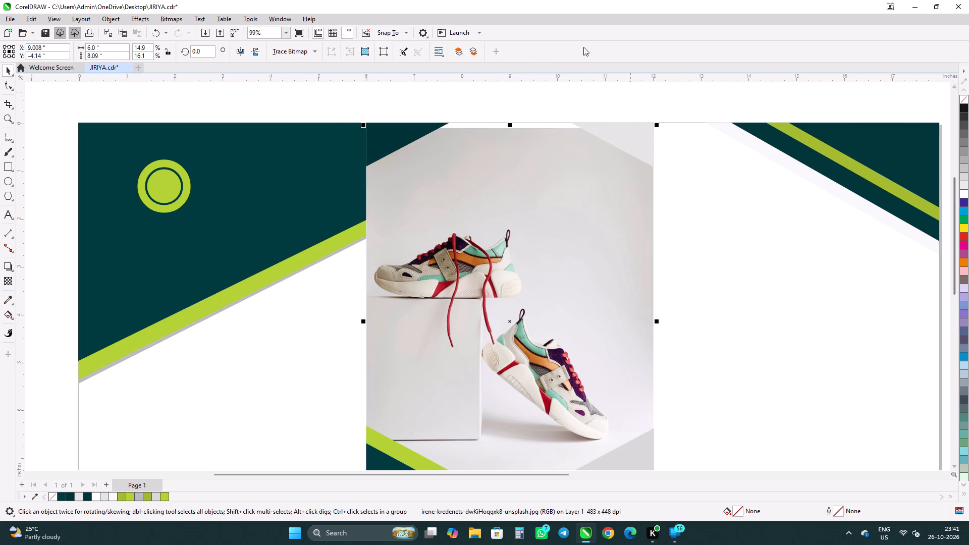
Move the shoe photo up to the page's top edge and slightly left, centred at about X 8.955", Y -4.045".
{"action": "left_click_drag", "start_coordinate": [520, 197], "coordinate": [518, 193]}
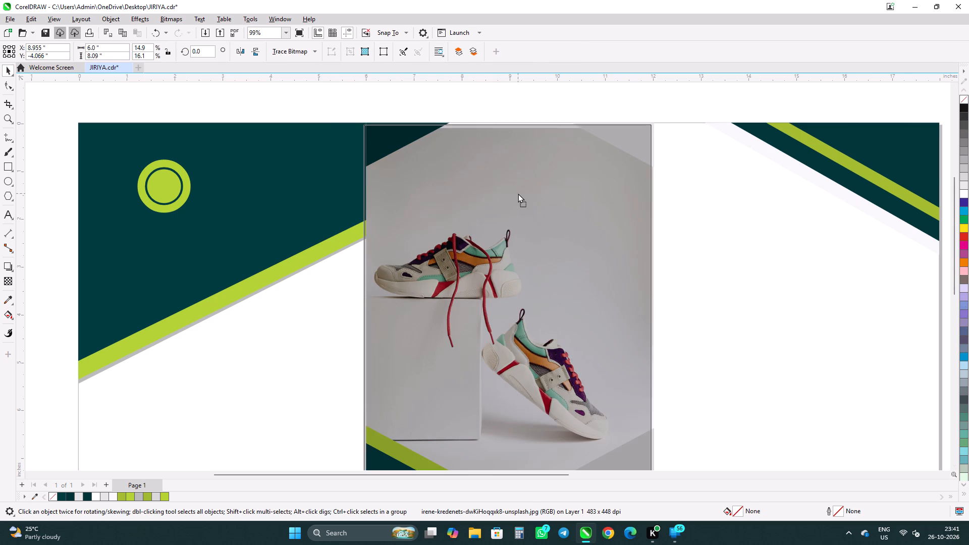
{"action": "left_click_drag", "start_coordinate": [518, 193], "coordinate": [518, 192]}
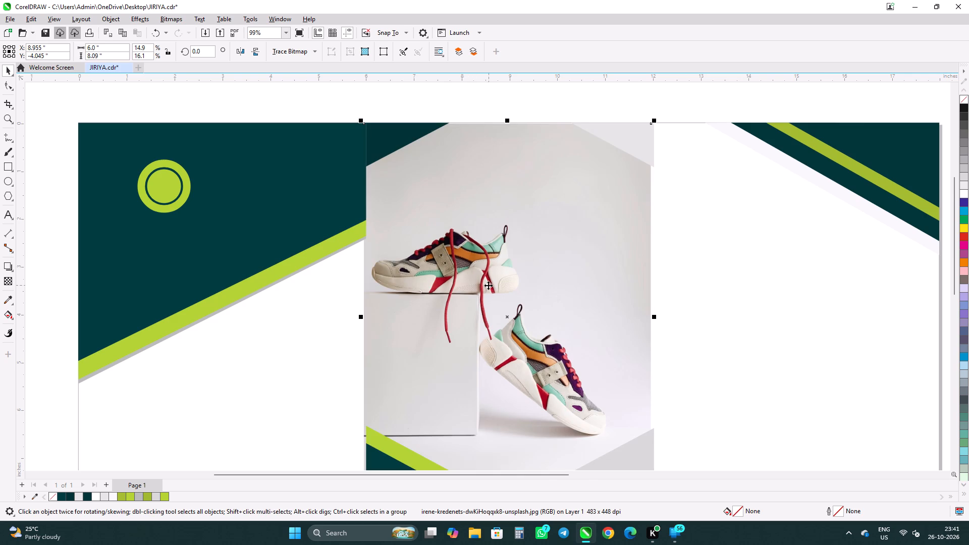
Align the shoe photo's left edge with the middle panel's left fold, centring the photo at X 9.0", Y -4.035".
{"action": "key", "text": "Right"}
{"action": "key", "text": "Right"}
{"action": "key", "text": "Right"}
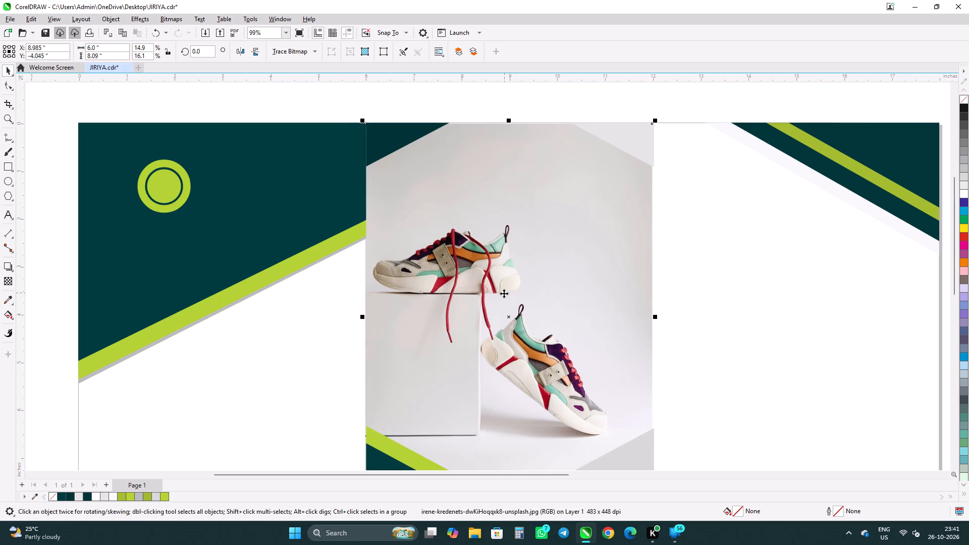
{"action": "key", "text": "Right"}
{"action": "key", "text": "Right"}
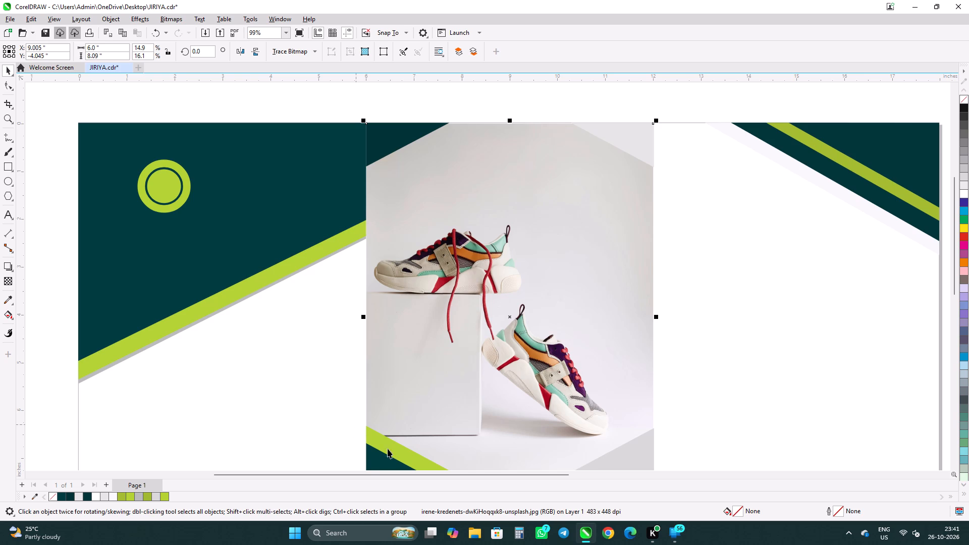
{"action": "scroll", "coordinate": [369, 444], "scroll_direction": "up", "scroll_amount": 17}
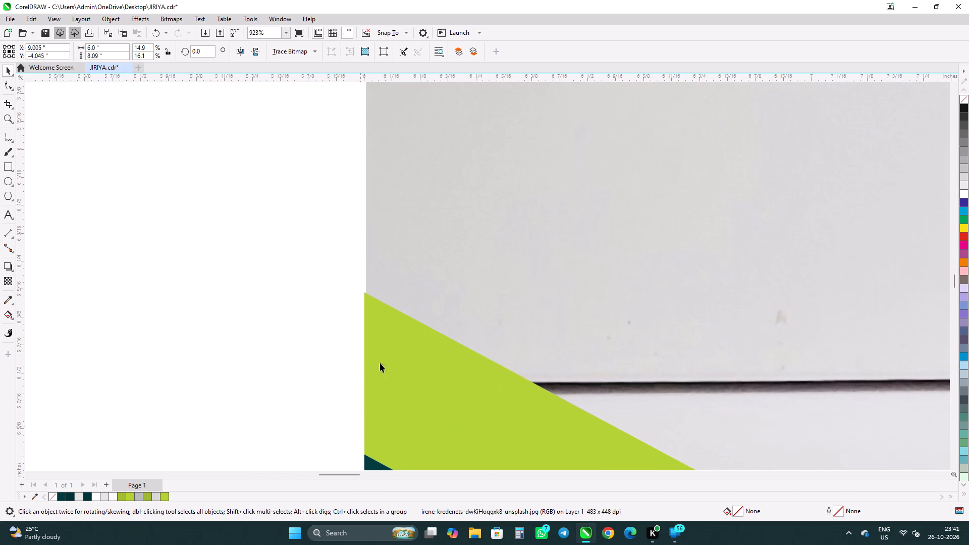
{"action": "key", "text": "Left"}
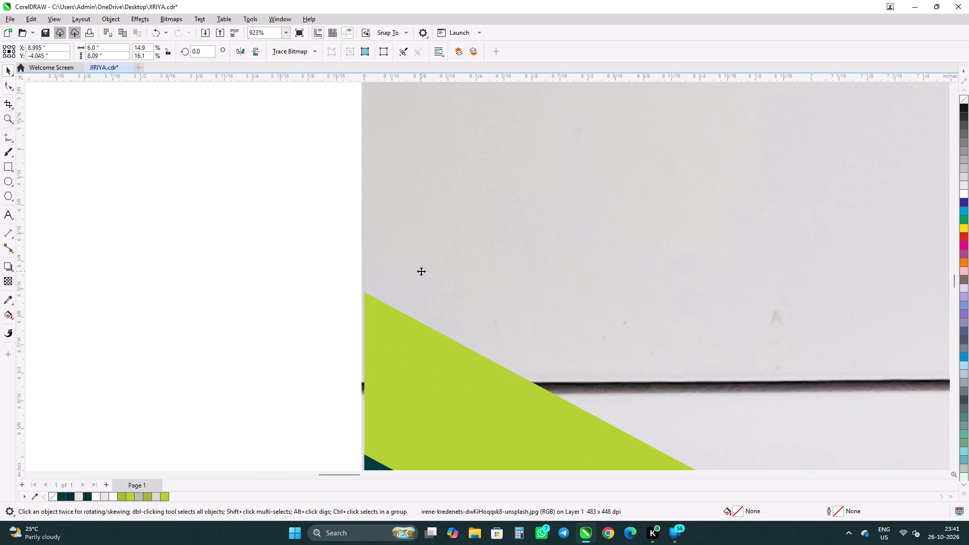
{"action": "scroll", "coordinate": [412, 276], "scroll_direction": "down", "scroll_amount": 2}
{"action": "key", "text": "Right"}
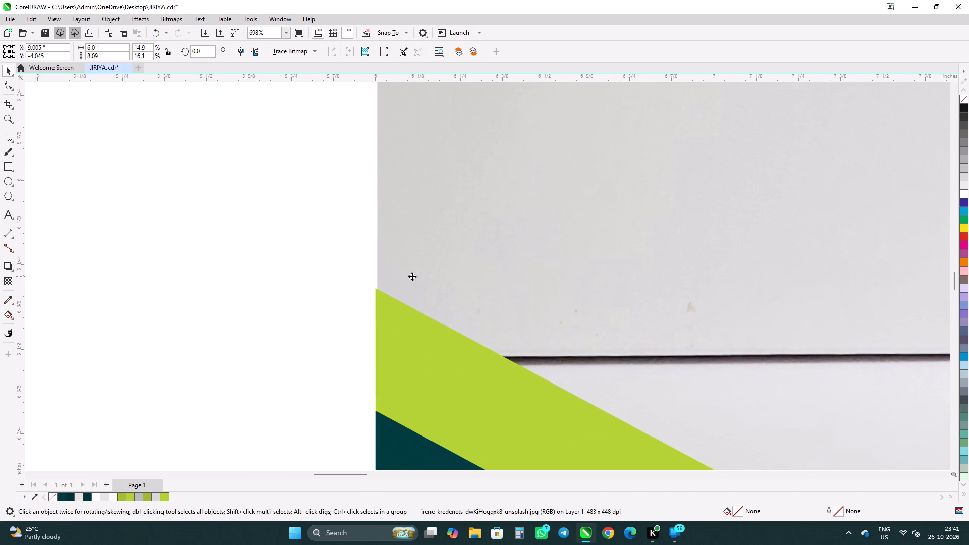
{"action": "scroll", "coordinate": [411, 278], "scroll_direction": "up", "scroll_amount": 3}
{"action": "left_click", "coordinate": [410, 278]}
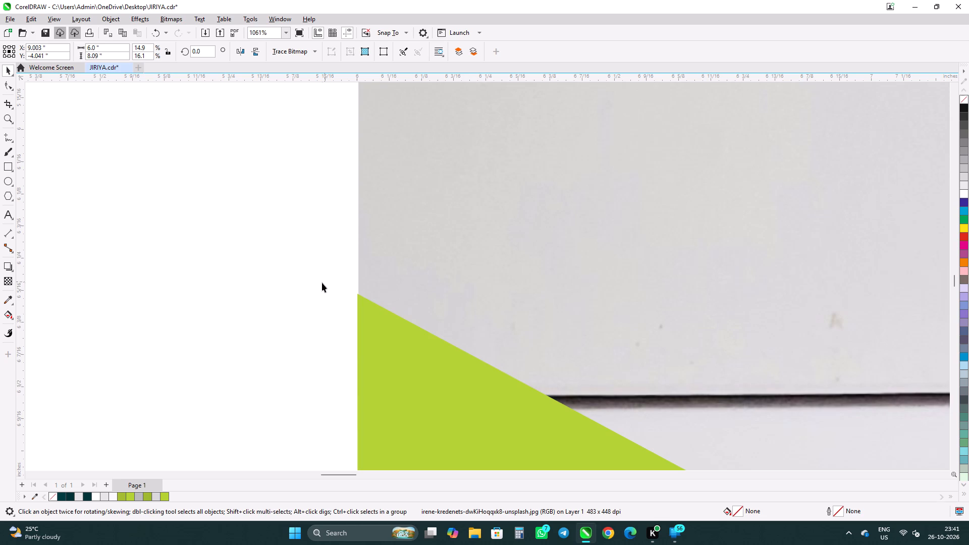
{"action": "left_click", "coordinate": [404, 278]}
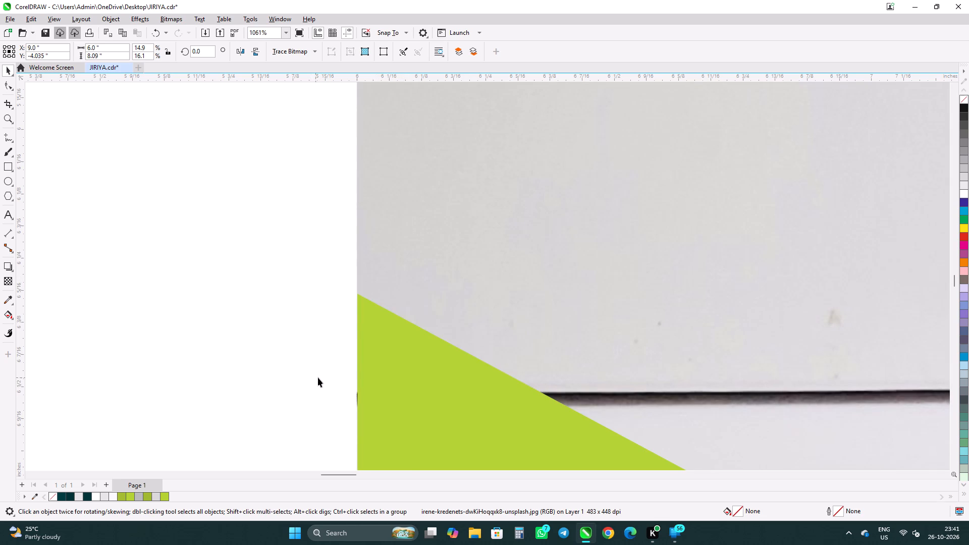
Duplicate the shoe photo in place over the middle panel.
{"action": "scroll", "coordinate": [318, 377], "scroll_direction": "down", "scroll_amount": 16}
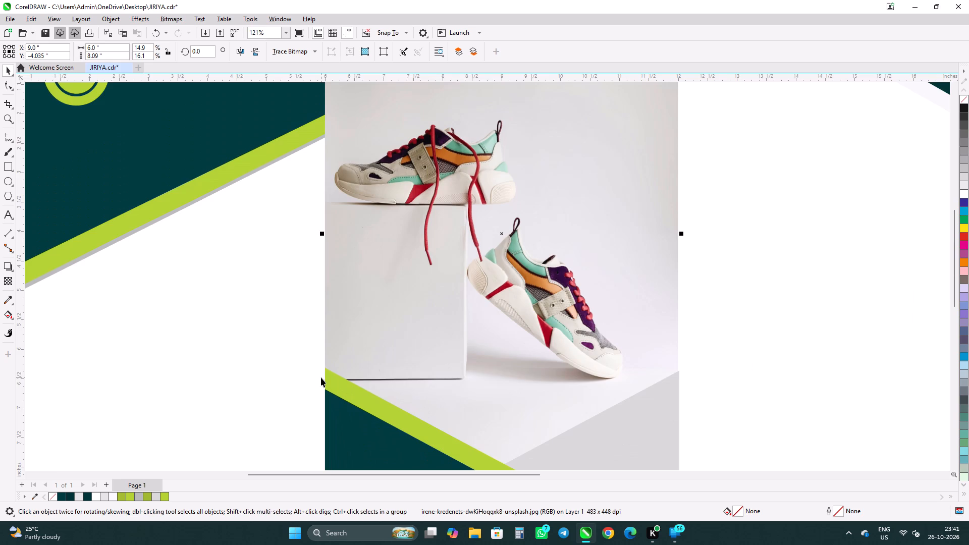
{"action": "scroll", "coordinate": [321, 377], "scroll_direction": "down", "scroll_amount": 3}
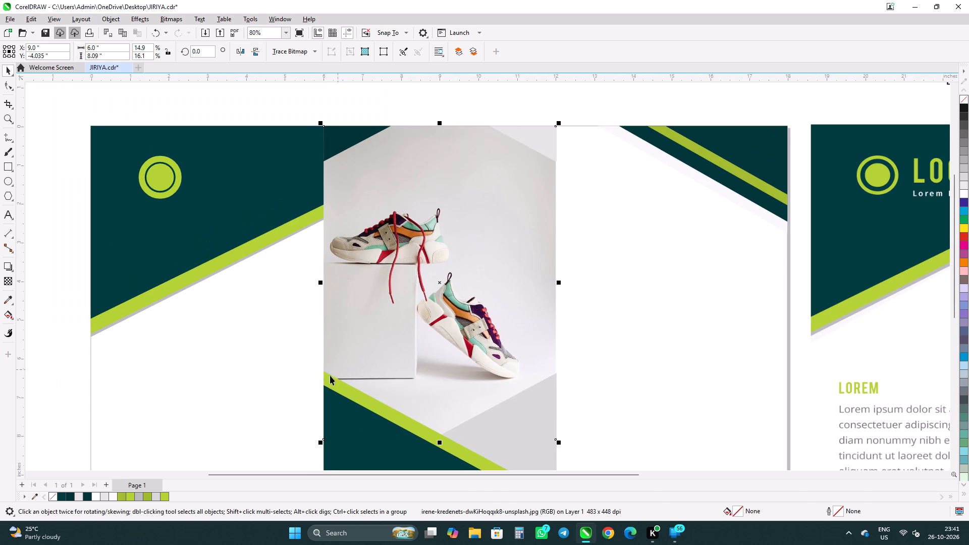
{"action": "scroll", "coordinate": [314, 391], "scroll_direction": "up", "scroll_amount": 4}
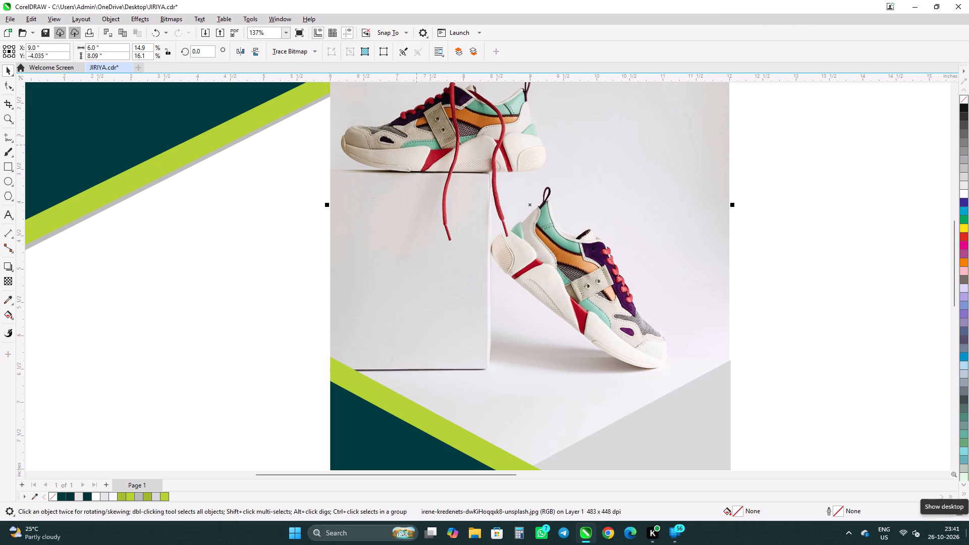
{"action": "type", "text": "*+"}
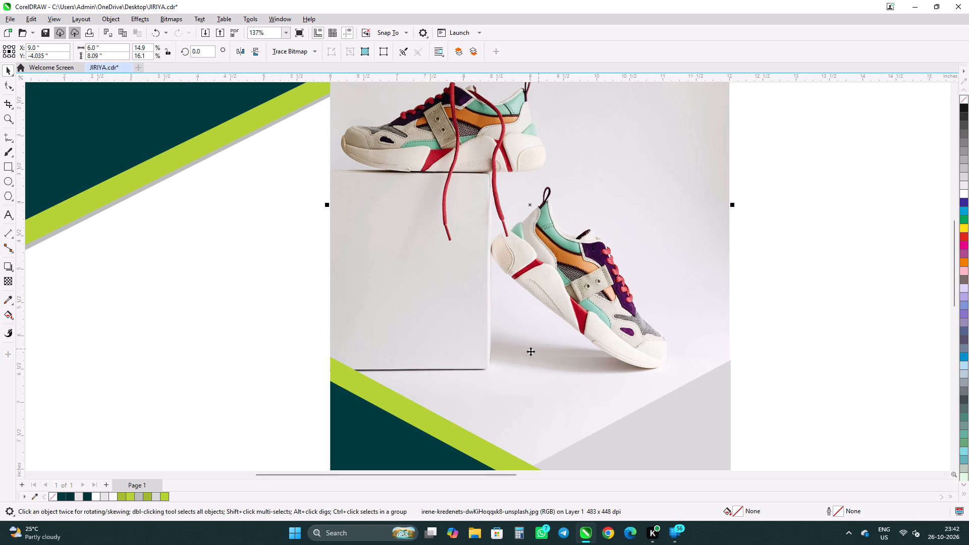
Examine how the shoe photo fits against the middle panel's folds and the green band at its lower left.
{"action": "scroll", "coordinate": [530, 351], "scroll_direction": "down", "scroll_amount": 5}
{"action": "scroll", "coordinate": [457, 203], "scroll_direction": "up", "scroll_amount": 2}
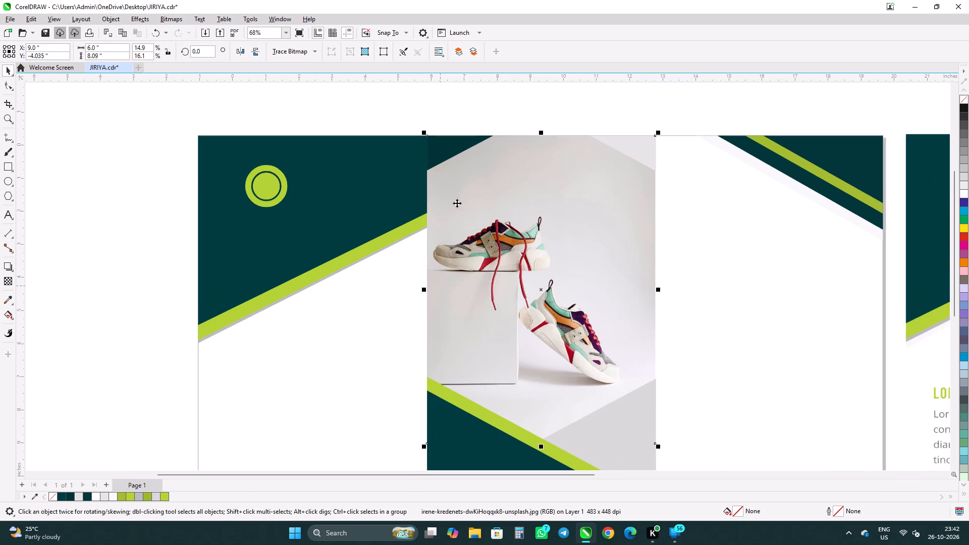
{"action": "scroll", "coordinate": [457, 203], "scroll_direction": "up", "scroll_amount": 1}
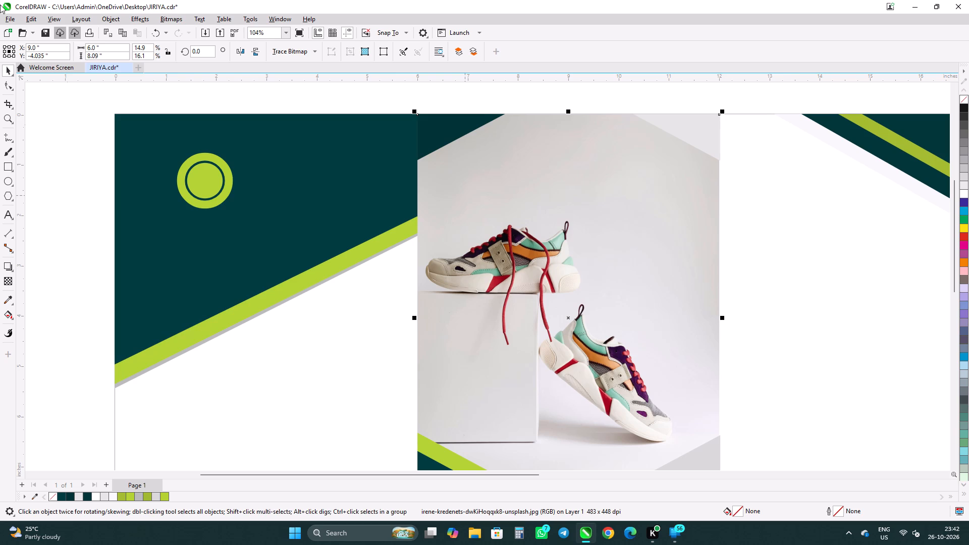
{"action": "key", "text": "Return"}
{"action": "scroll", "coordinate": [707, 213], "scroll_direction": "up", "scroll_amount": 4}
{"action": "scroll", "coordinate": [713, 204], "scroll_direction": "down", "scroll_amount": 6}
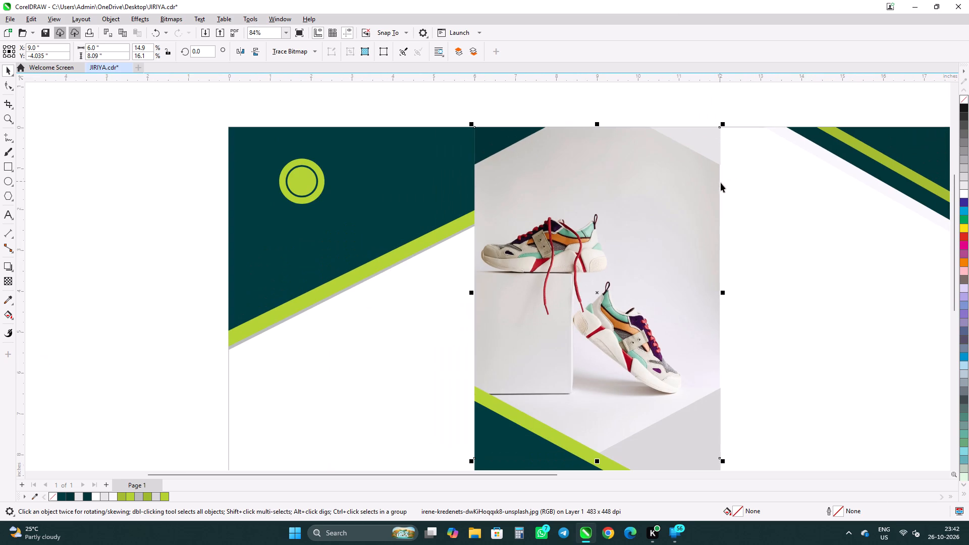
{"action": "scroll", "coordinate": [480, 407], "scroll_direction": "up", "scroll_amount": 12}
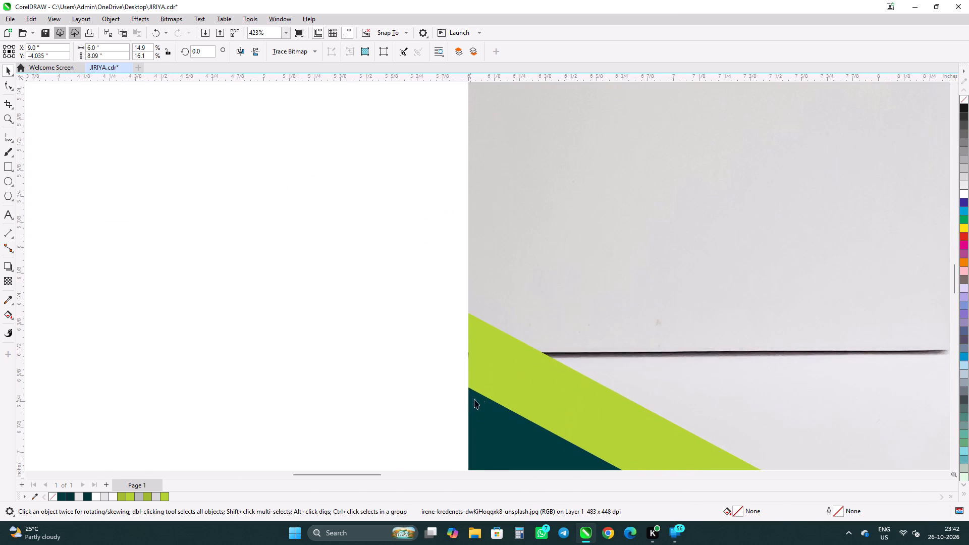
{"action": "scroll", "coordinate": [652, 337], "scroll_direction": "down", "scroll_amount": 3}
{"action": "scroll", "coordinate": [724, 295], "scroll_direction": "down", "scroll_amount": 2}
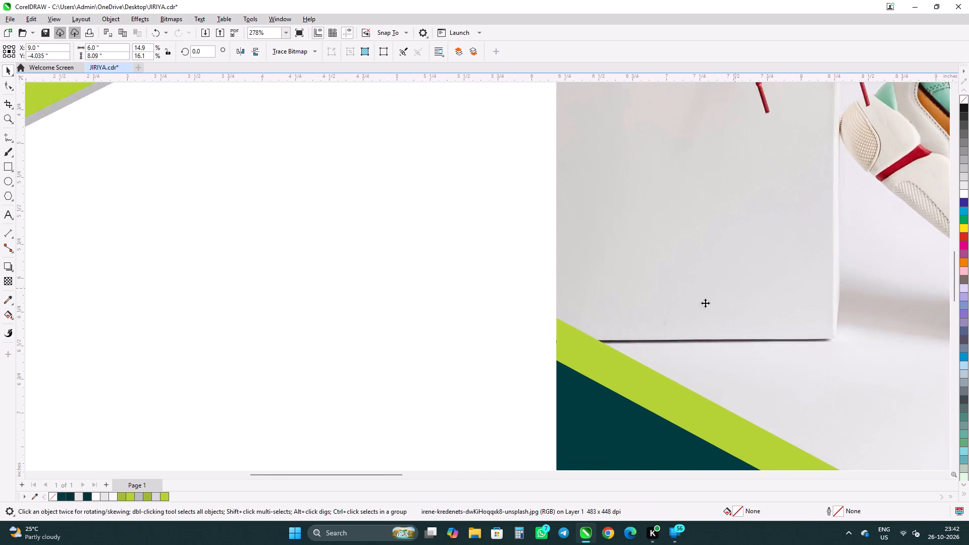
{"action": "scroll", "coordinate": [705, 303], "scroll_direction": "down", "scroll_amount": 1}
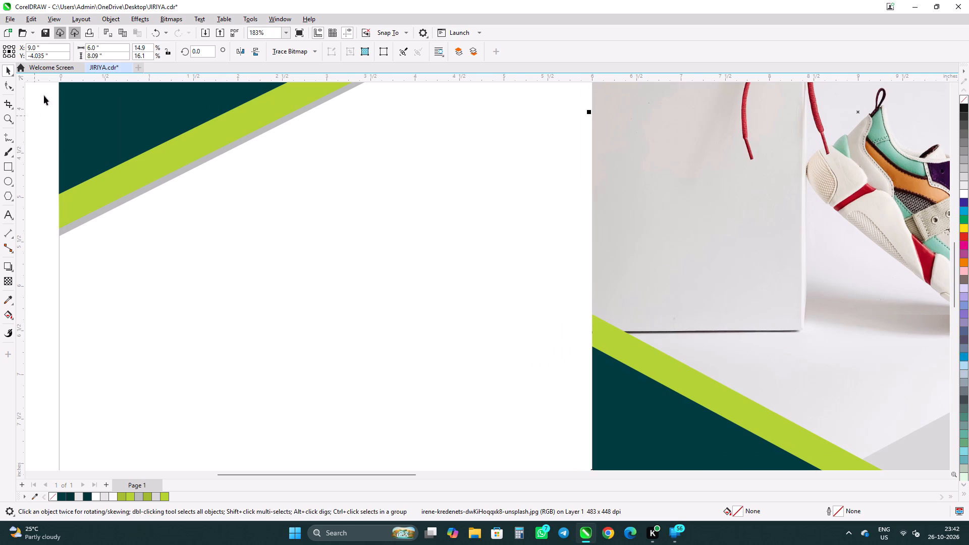
With the Shape tool, examine the shoe photo's left edge where it meets the fold and the green band.
{"action": "left_click", "coordinate": [10, 87]}
{"action": "scroll", "coordinate": [380, 225], "scroll_direction": "down", "scroll_amount": 5}
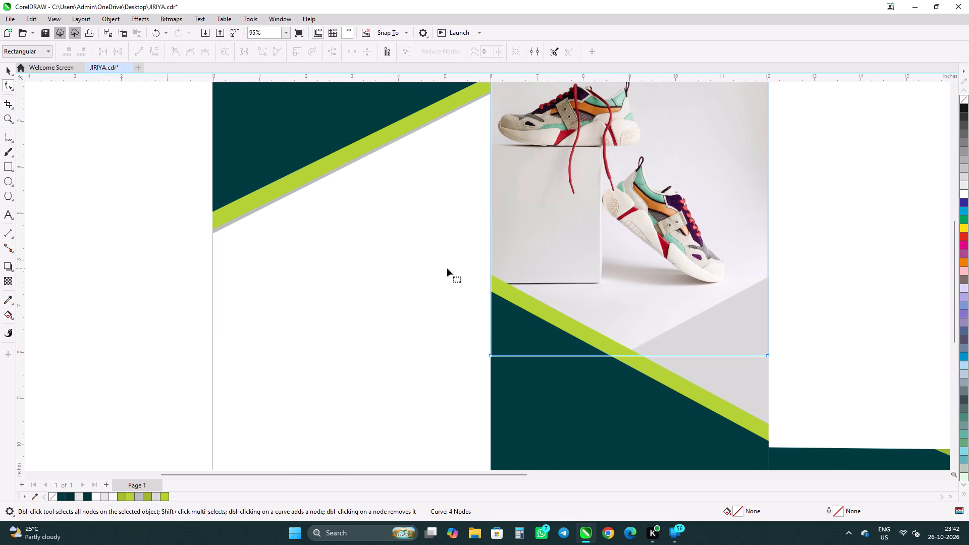
{"action": "scroll", "coordinate": [513, 312], "scroll_direction": "down", "scroll_amount": 5}
{"action": "scroll", "coordinate": [501, 351], "scroll_direction": "up", "scroll_amount": 5}
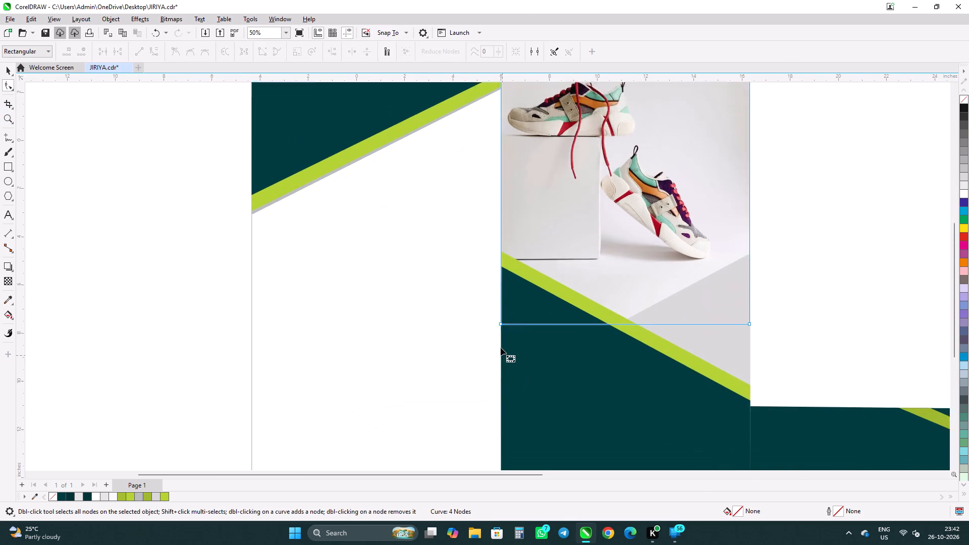
{"action": "scroll", "coordinate": [501, 348], "scroll_direction": "up", "scroll_amount": 5}
{"action": "scroll", "coordinate": [500, 190], "scroll_direction": "up", "scroll_amount": 5}
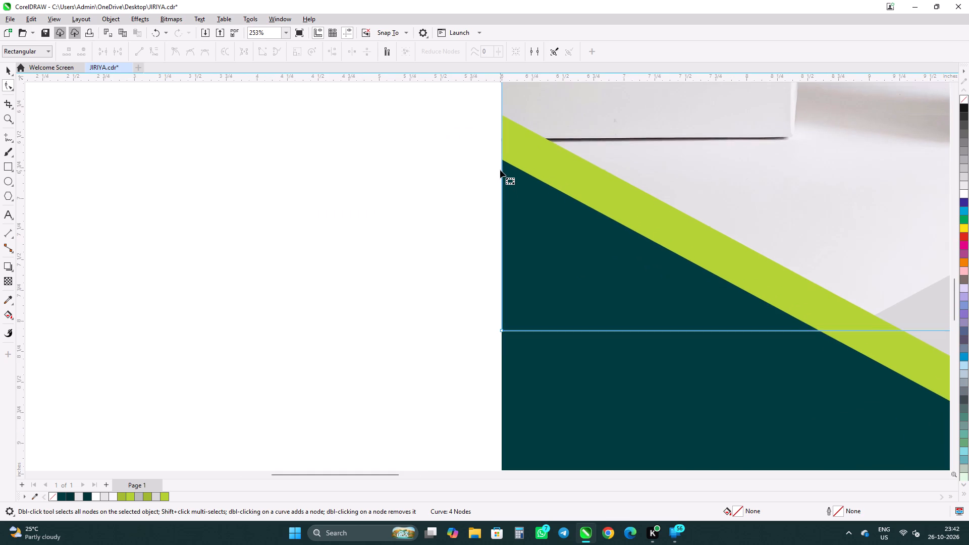
{"action": "scroll", "coordinate": [500, 170], "scroll_direction": "up", "scroll_amount": 5}
{"action": "scroll", "coordinate": [500, 170], "scroll_direction": "down", "scroll_amount": 10}
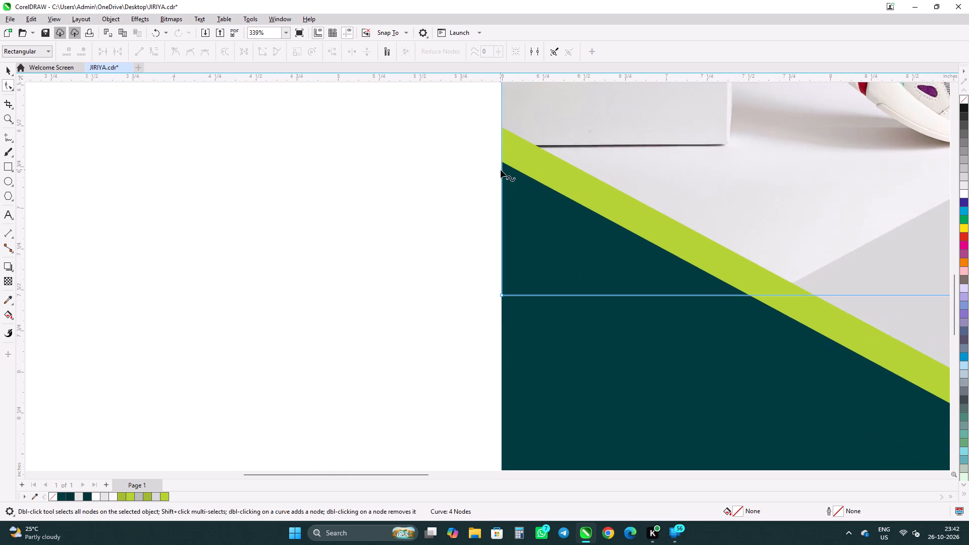
{"action": "scroll", "coordinate": [501, 120], "scroll_direction": "up", "scroll_amount": 14}
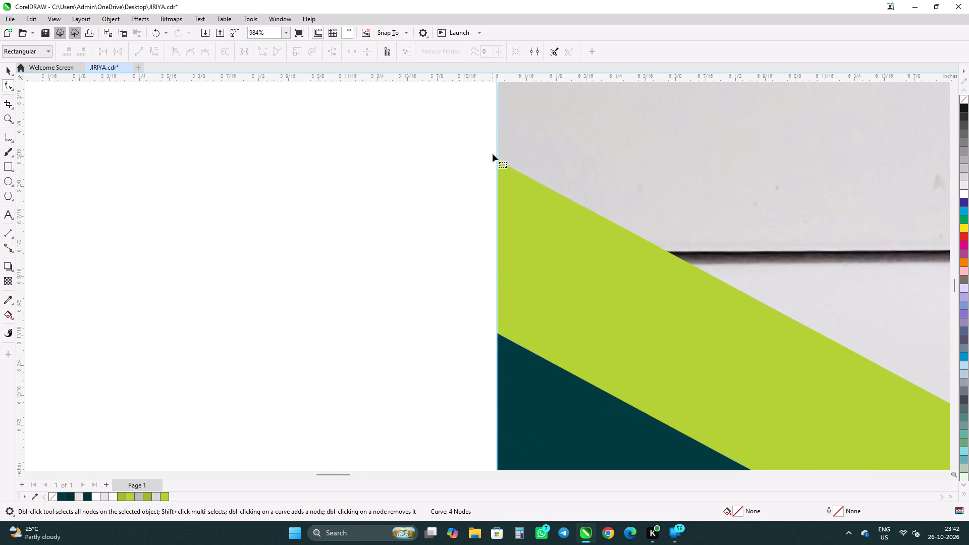
{"action": "scroll", "coordinate": [493, 154], "scroll_direction": "up", "scroll_amount": 12}
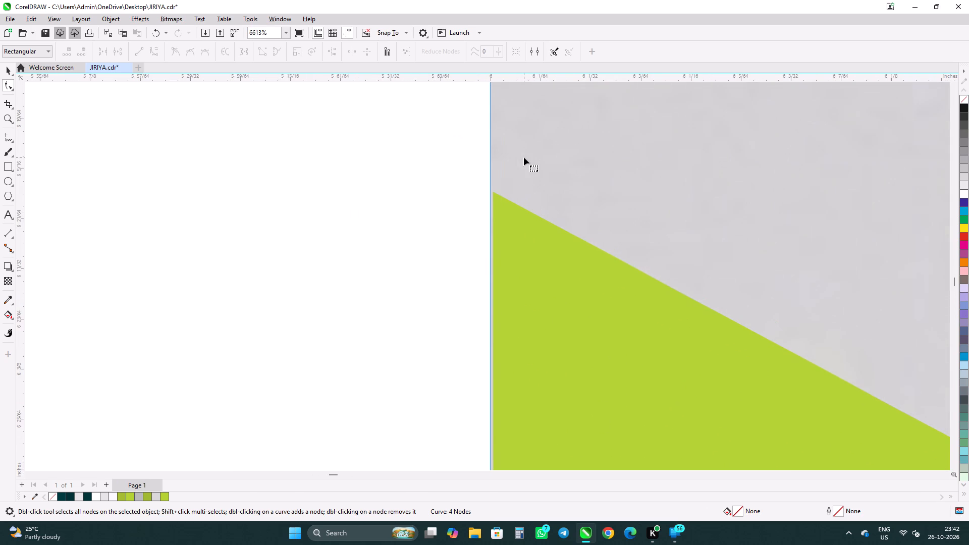
{"action": "scroll", "coordinate": [524, 157], "scroll_direction": "down", "scroll_amount": 7}
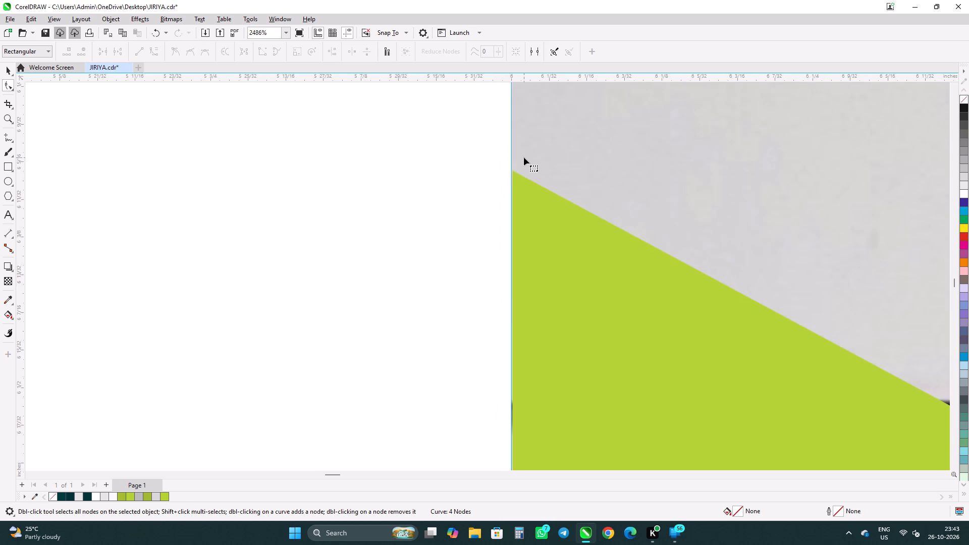
{"action": "scroll", "coordinate": [524, 157], "scroll_direction": "down", "scroll_amount": 13}
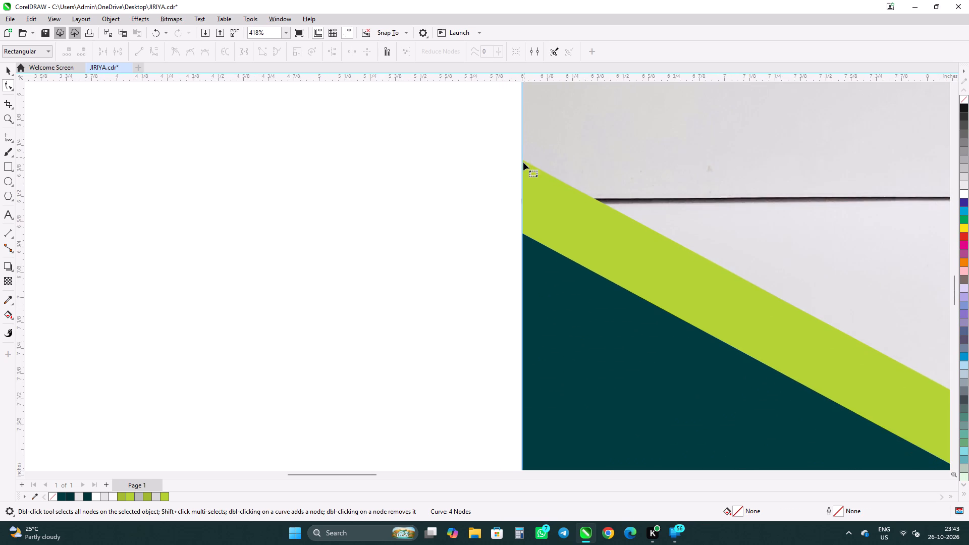
Examine the lower-left corner node of the four-node outline around the shoe photo against the middle panel's left fold.
{"action": "scroll", "coordinate": [523, 166], "scroll_direction": "down", "scroll_amount": 3}
{"action": "scroll", "coordinate": [522, 406], "scroll_direction": "up", "scroll_amount": 4}
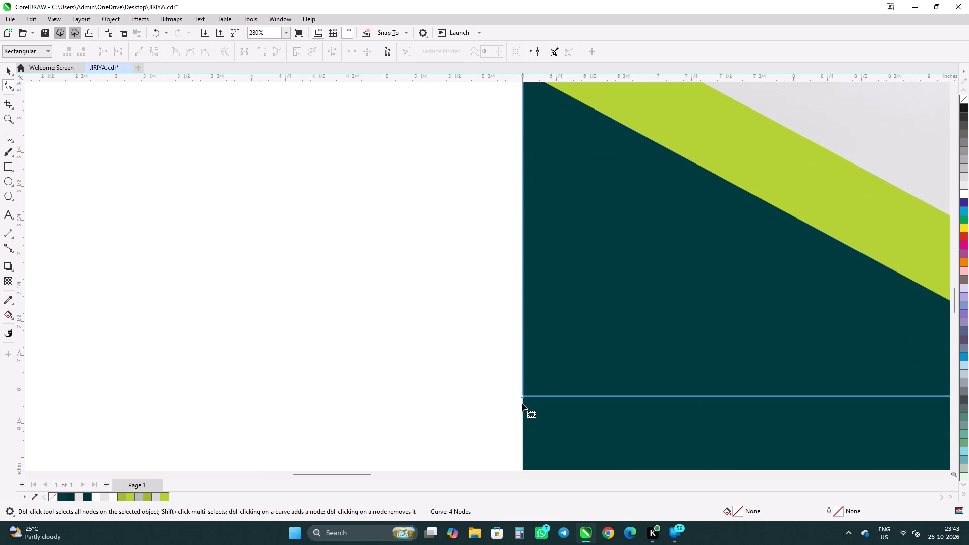
{"action": "scroll", "coordinate": [521, 400], "scroll_direction": "up", "scroll_amount": 18}
{"action": "scroll", "coordinate": [529, 382], "scroll_direction": "up", "scroll_amount": 5}
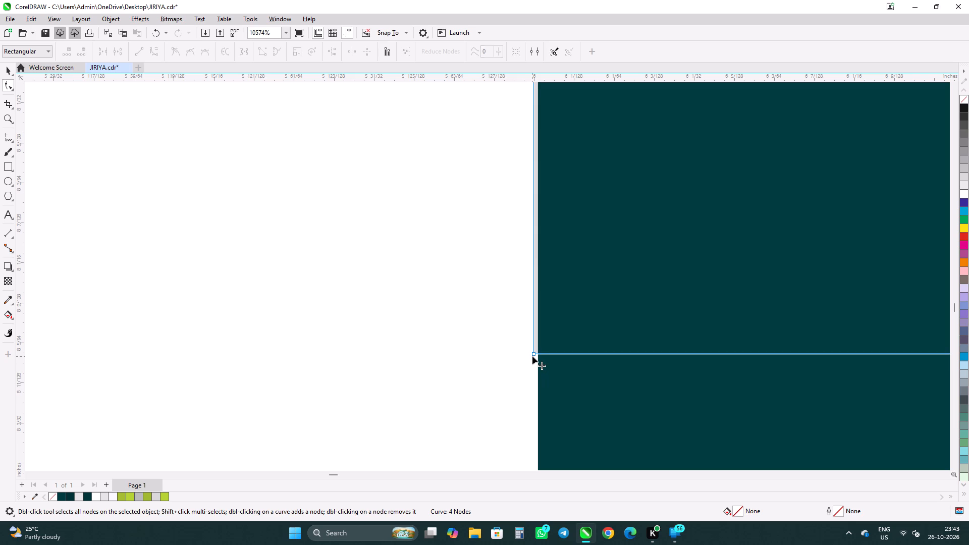
{"action": "left_click", "coordinate": [532, 356], "text": "ctrl"}
{"action": "scroll", "coordinate": [521, 356], "scroll_direction": "down", "scroll_amount": 7}
{"action": "scroll", "coordinate": [520, 358], "scroll_direction": "down", "scroll_amount": 17}
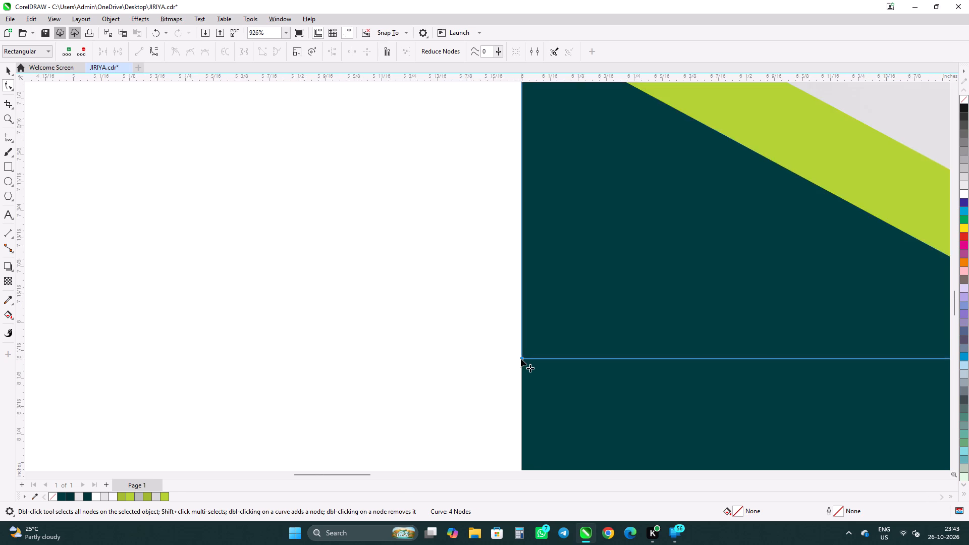
{"action": "scroll", "coordinate": [521, 359], "scroll_direction": "down", "scroll_amount": 19}
{"action": "scroll", "coordinate": [521, 359], "scroll_direction": "down", "scroll_amount": 4}
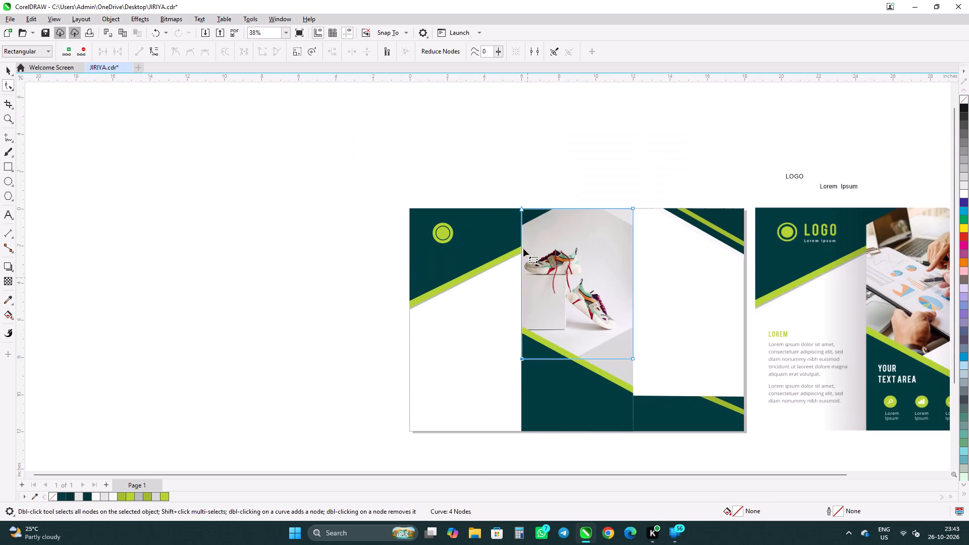
Examine the upper-left corner node of the shoe photo's outline where it meets the fold and the brochure's top edge.
{"action": "scroll", "coordinate": [522, 216], "scroll_direction": "up", "scroll_amount": 12}
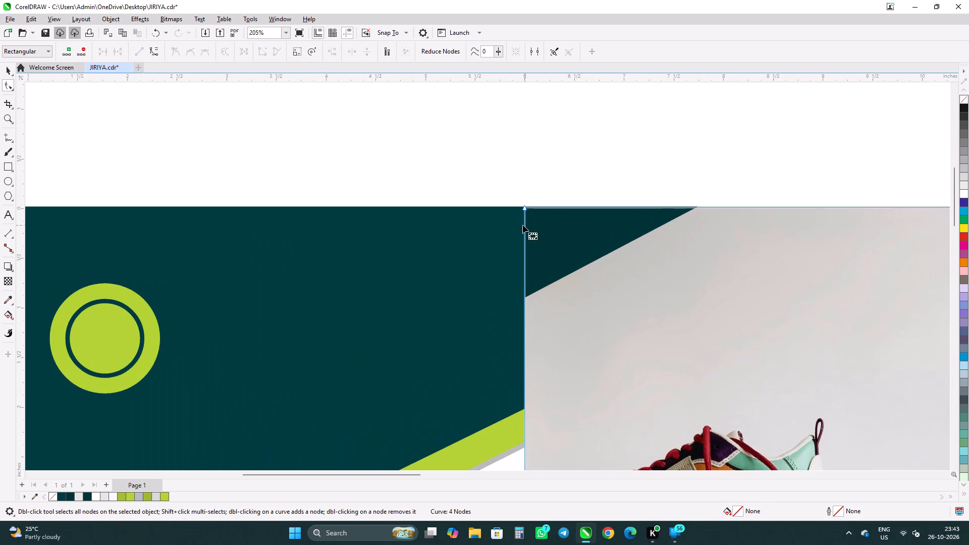
{"action": "scroll", "coordinate": [522, 223], "scroll_direction": "up", "scroll_amount": 4}
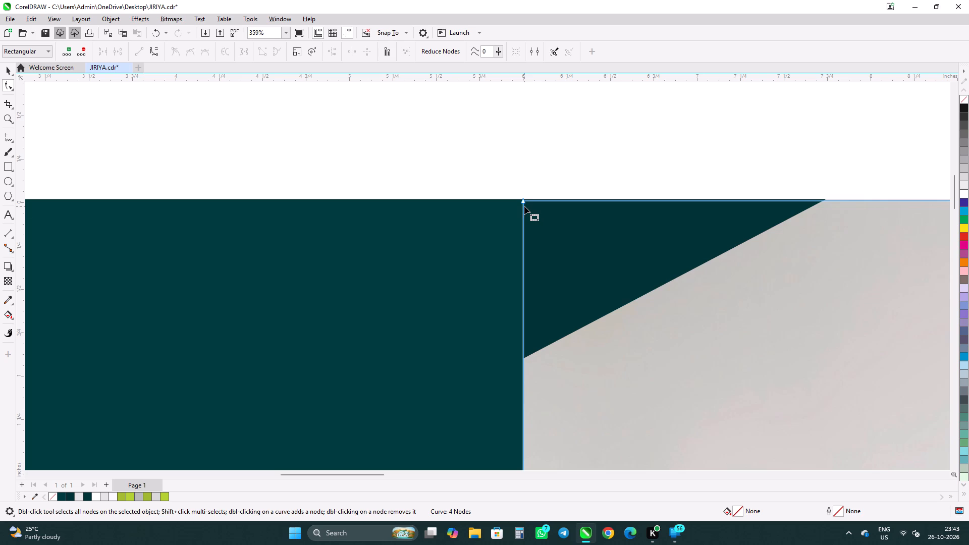
{"action": "left_click", "coordinate": [523, 204], "text": "ctrl"}
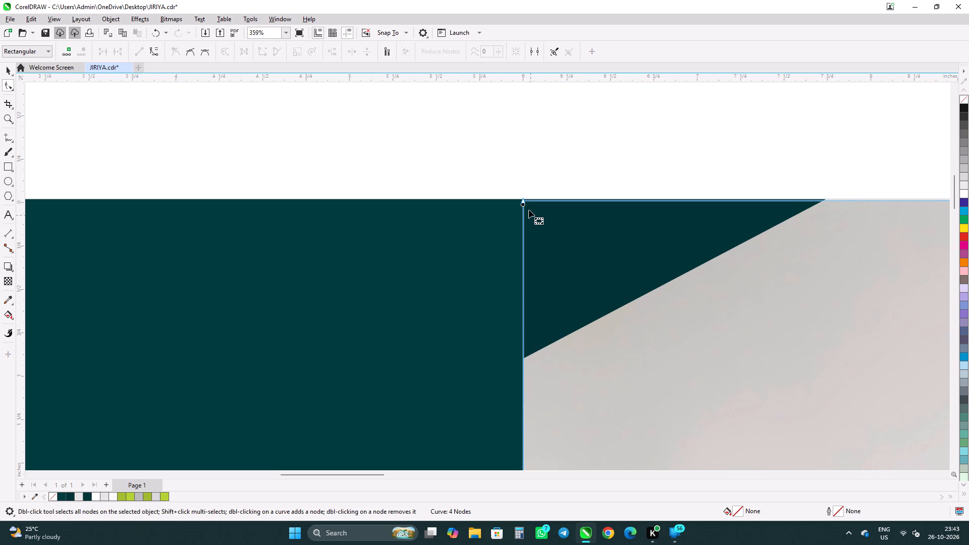
{"action": "left_click", "coordinate": [524, 200], "text": "ctrl"}
{"action": "scroll", "coordinate": [517, 249], "scroll_direction": "down", "scroll_amount": 2}
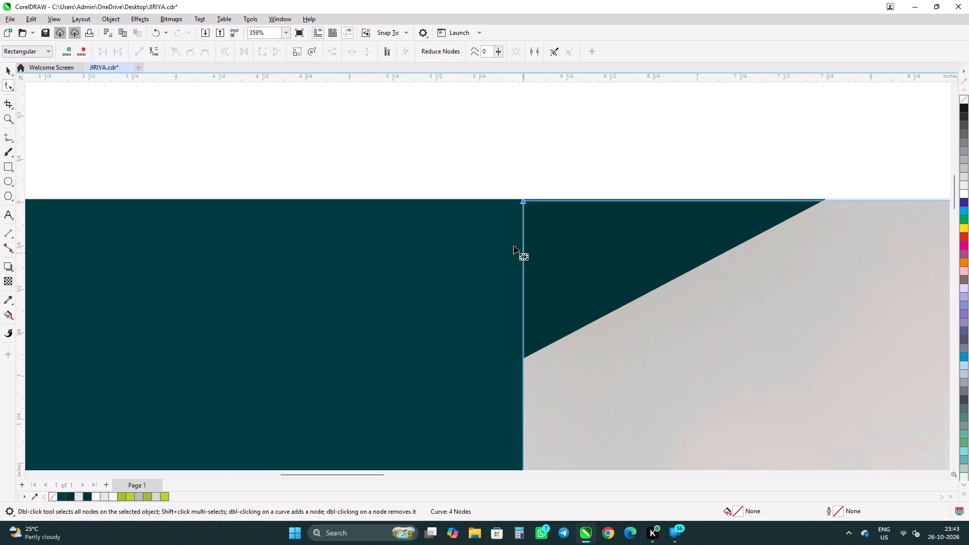
{"action": "scroll", "coordinate": [514, 246], "scroll_direction": "down", "scroll_amount": 16}
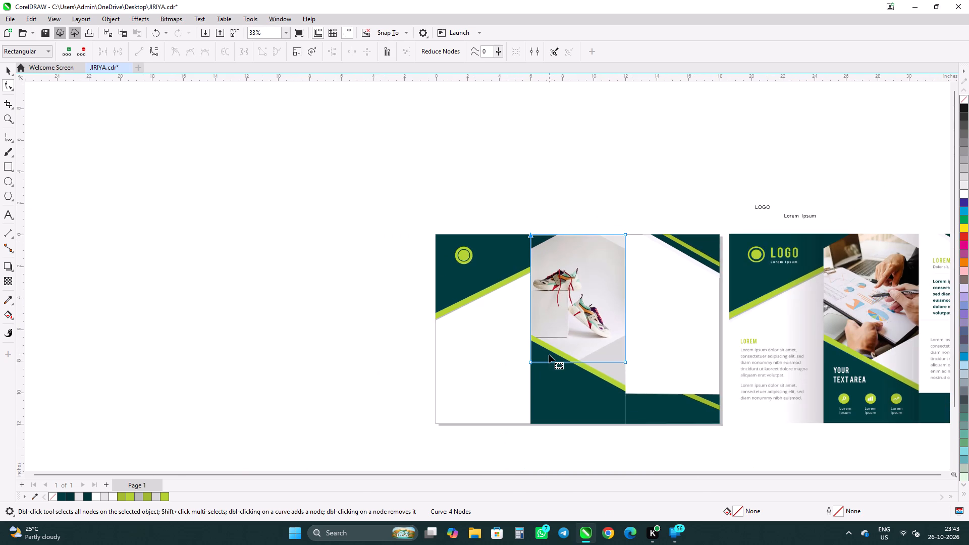
Recheck the lower-left corner node of the shoe photo's outline against the left fold below the green band.
{"action": "scroll", "coordinate": [537, 356], "scroll_direction": "up", "scroll_amount": 16}
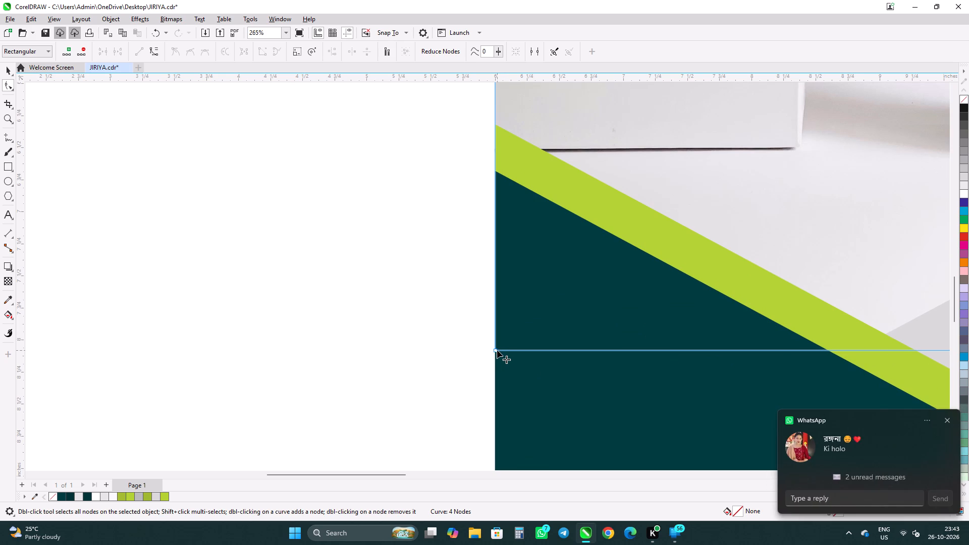
{"action": "left_click", "coordinate": [497, 350], "text": "ctrl"}
{"action": "scroll", "coordinate": [516, 320], "scroll_direction": "down", "scroll_amount": 11}
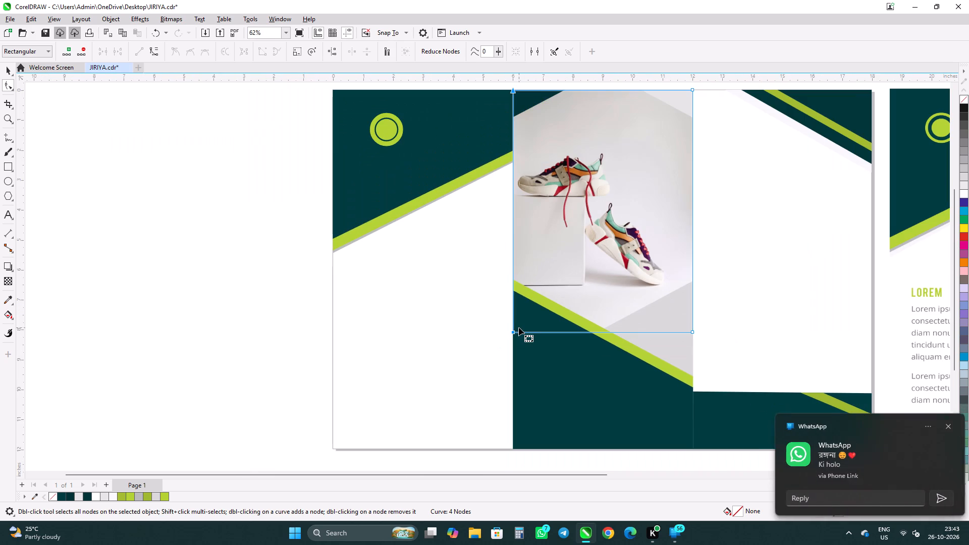
{"action": "scroll", "coordinate": [519, 328], "scroll_direction": "down", "scroll_amount": 3}
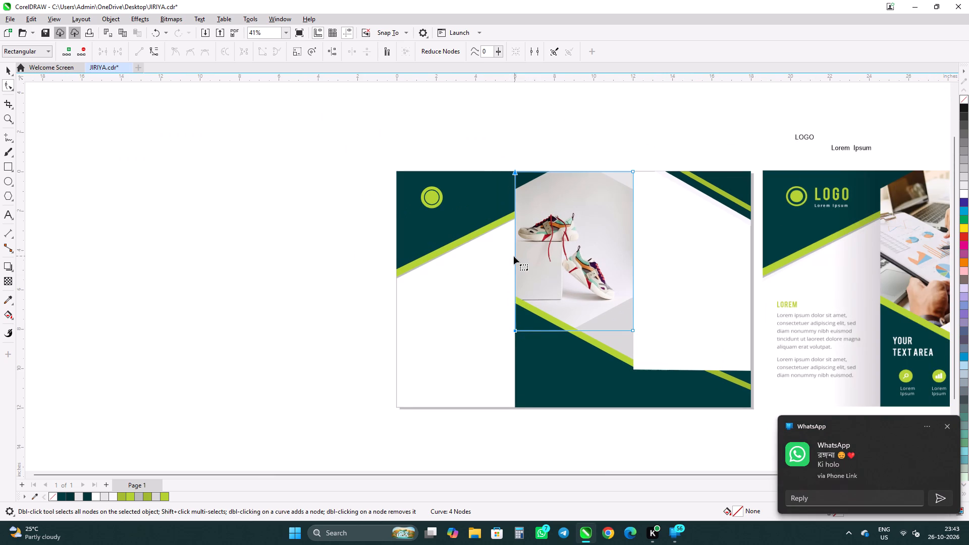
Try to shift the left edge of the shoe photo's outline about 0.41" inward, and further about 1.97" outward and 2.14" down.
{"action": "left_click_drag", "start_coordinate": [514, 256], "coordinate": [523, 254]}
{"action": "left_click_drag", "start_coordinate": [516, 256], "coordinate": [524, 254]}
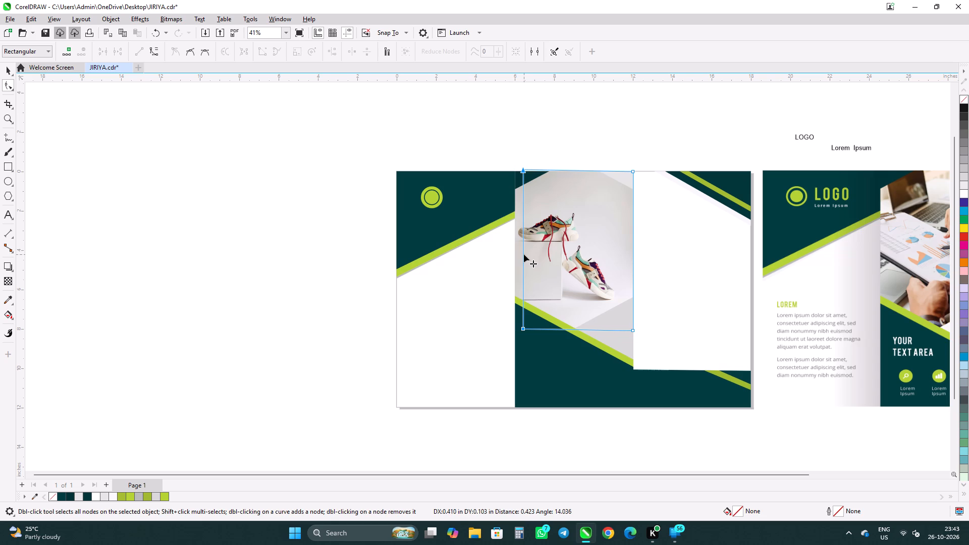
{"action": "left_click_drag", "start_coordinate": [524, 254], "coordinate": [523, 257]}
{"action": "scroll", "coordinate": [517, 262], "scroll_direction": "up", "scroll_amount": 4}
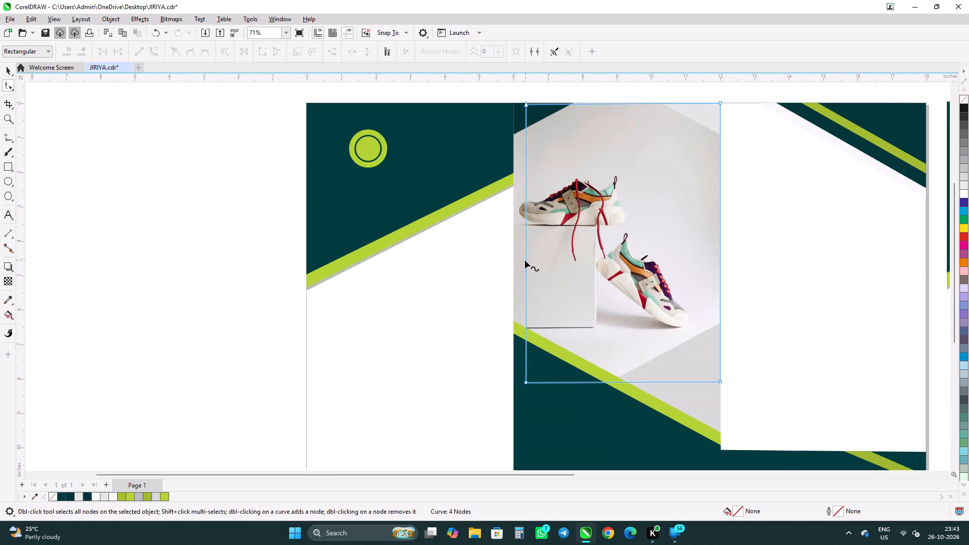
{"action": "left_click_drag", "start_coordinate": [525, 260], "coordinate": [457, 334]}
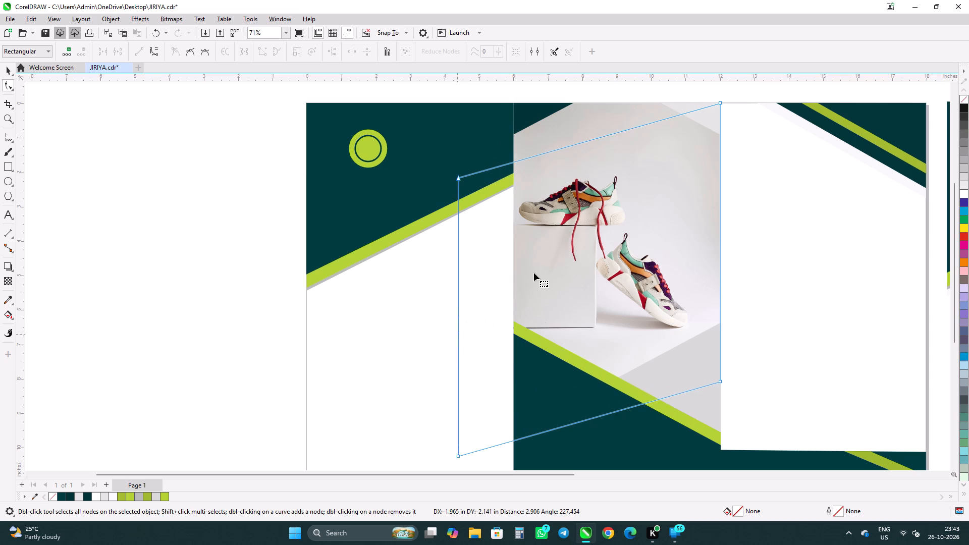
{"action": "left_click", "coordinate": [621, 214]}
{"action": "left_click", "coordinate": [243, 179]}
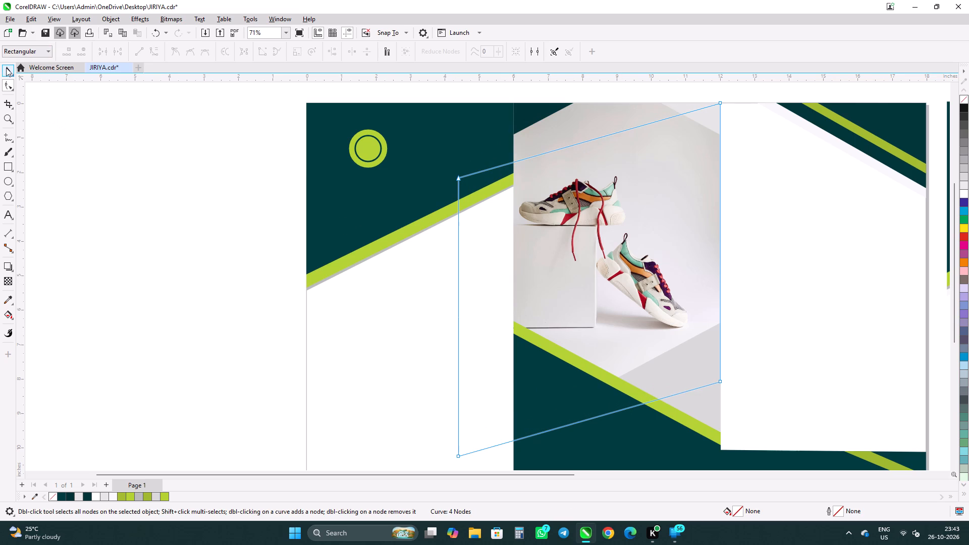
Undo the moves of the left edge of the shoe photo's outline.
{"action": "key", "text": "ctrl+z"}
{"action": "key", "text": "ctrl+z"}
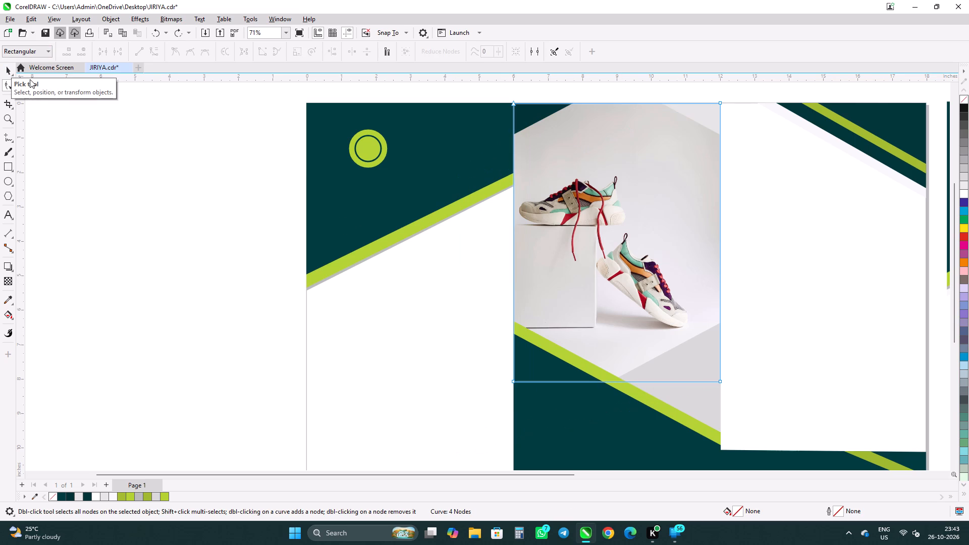
Move the top copy of the shoe photo off the page to the brochure's left, centred at about X -13.323", Y -4.238".
{"action": "left_click", "coordinate": [9, 69]}
{"action": "left_click", "coordinate": [116, 129]}
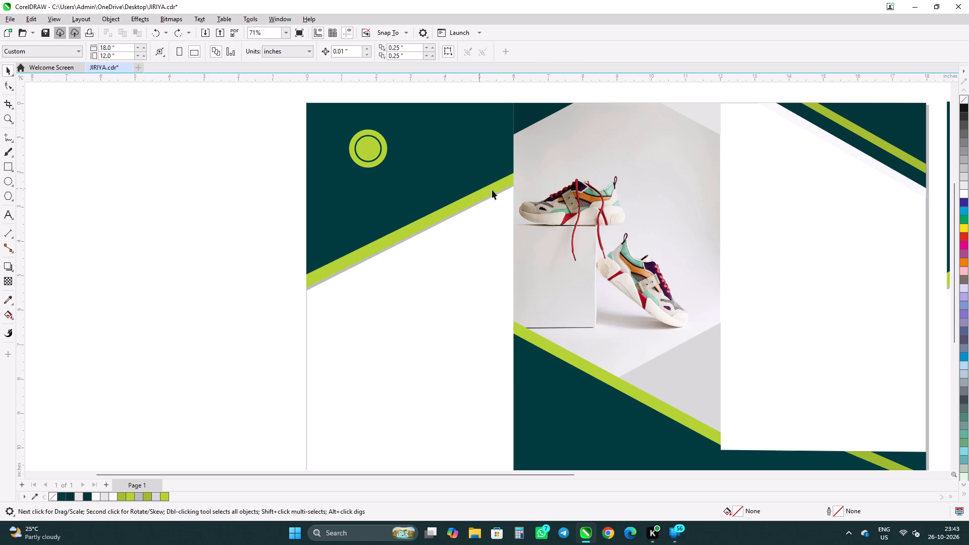
{"action": "left_click", "coordinate": [572, 440]}
{"action": "left_click", "coordinate": [673, 266]}
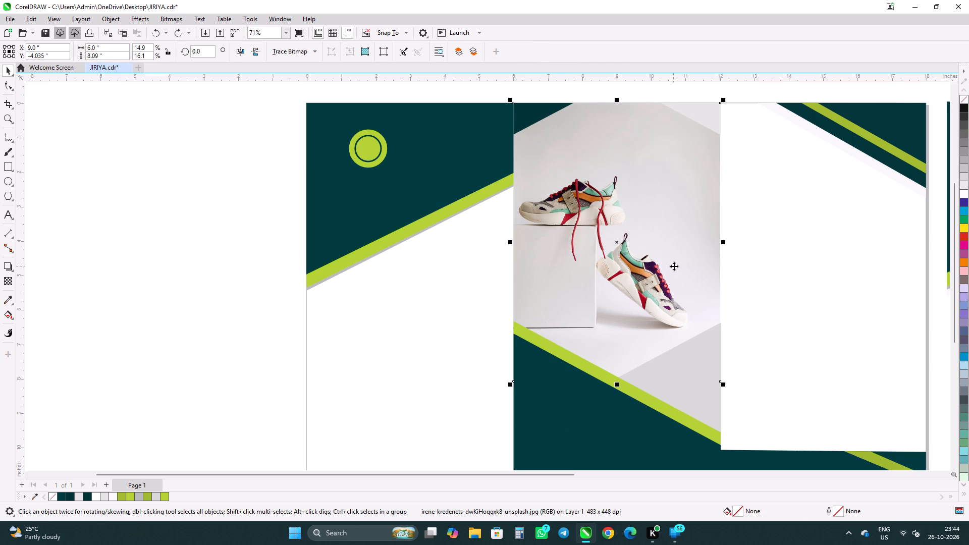
{"action": "scroll", "coordinate": [559, 284], "scroll_direction": "down", "scroll_amount": 5}
{"action": "left_click_drag", "start_coordinate": [607, 234], "coordinate": [614, 280]}
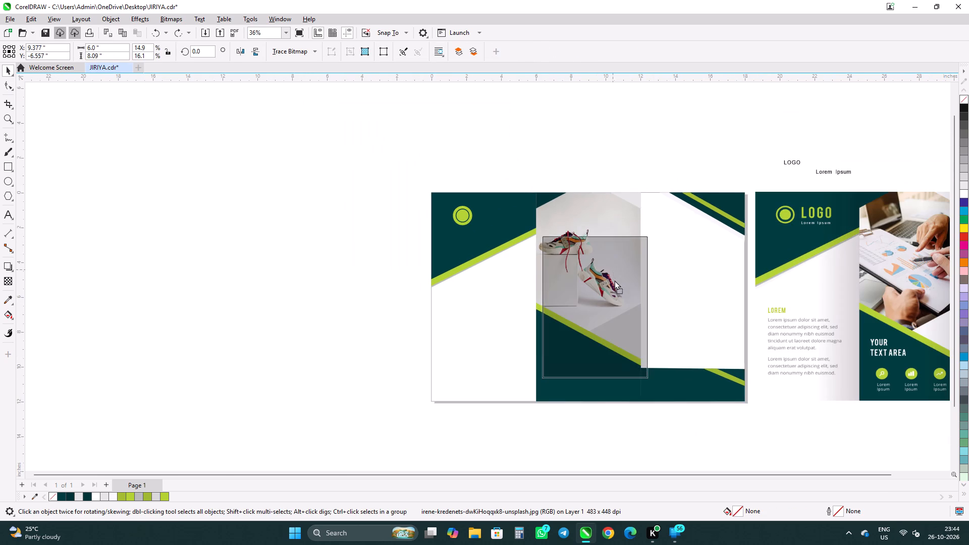
{"action": "left_click_drag", "start_coordinate": [614, 280], "coordinate": [615, 281]}
{"action": "left_click_drag", "start_coordinate": [633, 286], "coordinate": [236, 243]}
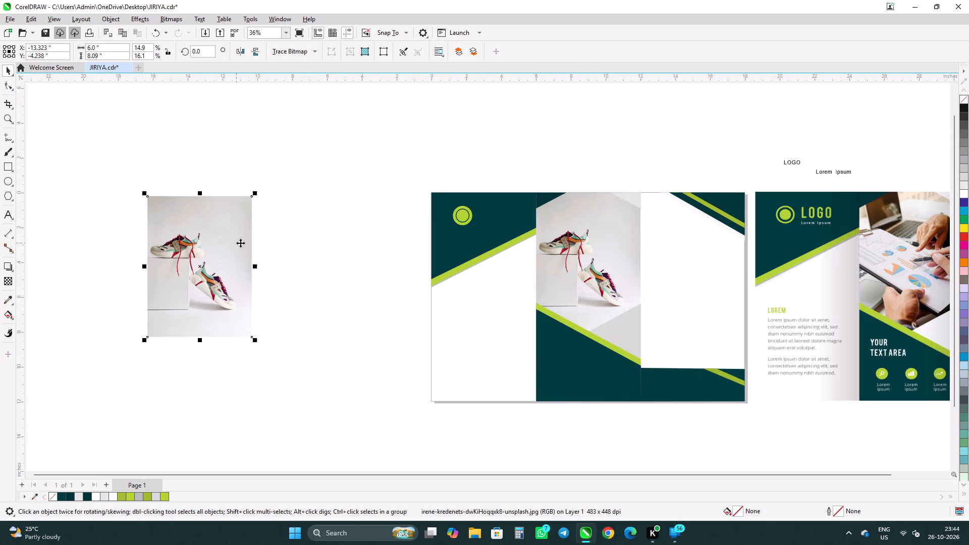
Delete the spare copy of the shoe photo beside the brochure.
{"action": "key", "text": "Delete"}
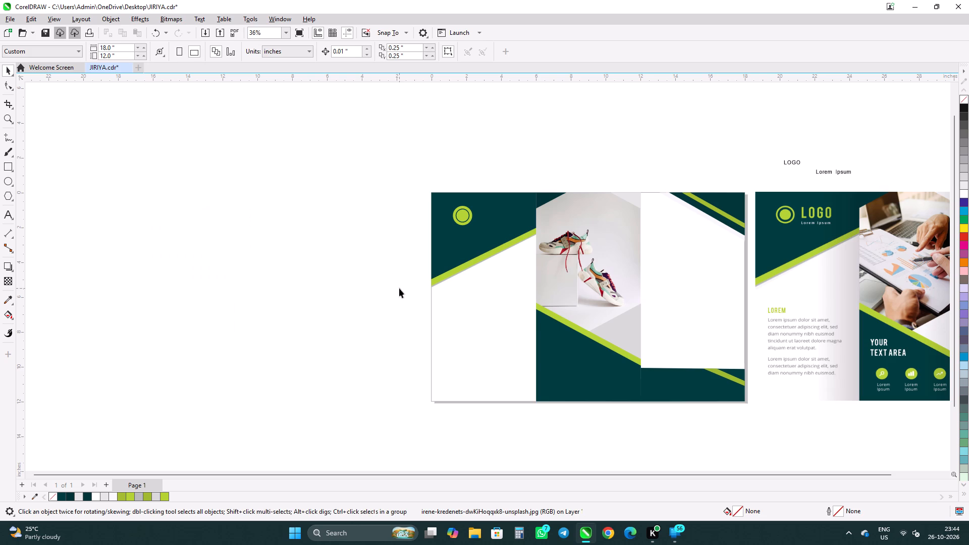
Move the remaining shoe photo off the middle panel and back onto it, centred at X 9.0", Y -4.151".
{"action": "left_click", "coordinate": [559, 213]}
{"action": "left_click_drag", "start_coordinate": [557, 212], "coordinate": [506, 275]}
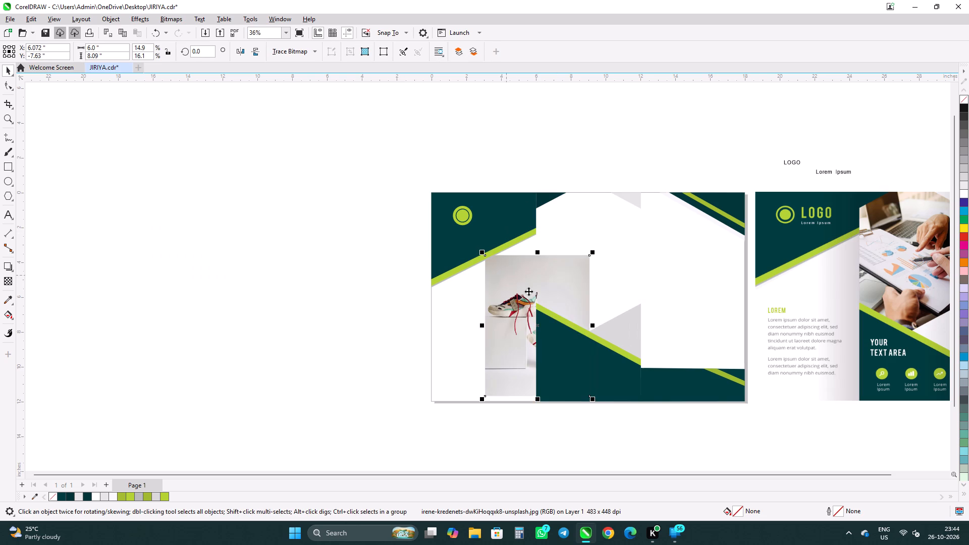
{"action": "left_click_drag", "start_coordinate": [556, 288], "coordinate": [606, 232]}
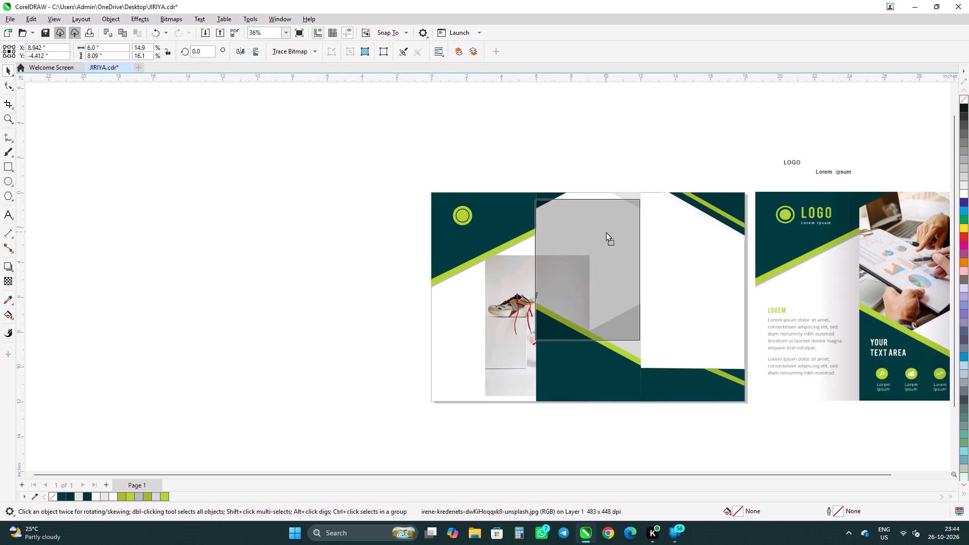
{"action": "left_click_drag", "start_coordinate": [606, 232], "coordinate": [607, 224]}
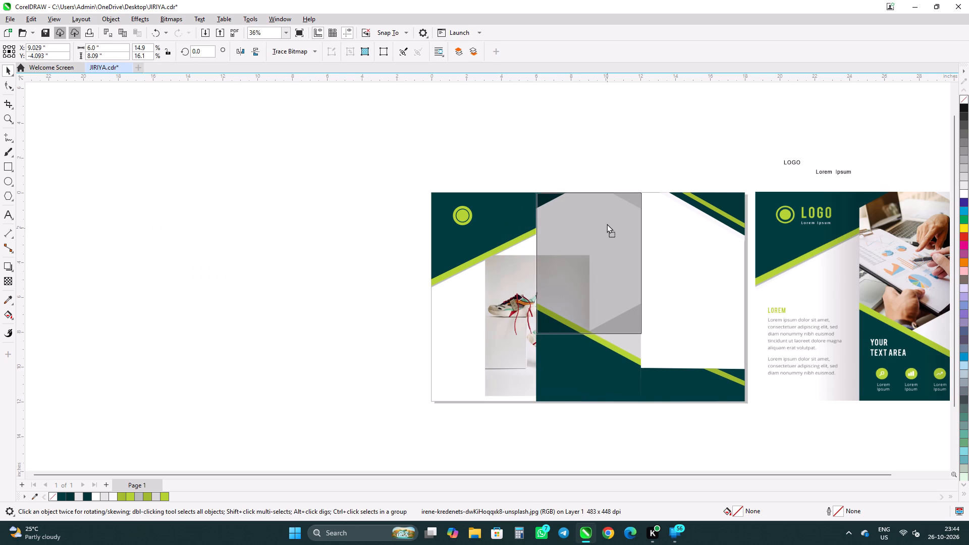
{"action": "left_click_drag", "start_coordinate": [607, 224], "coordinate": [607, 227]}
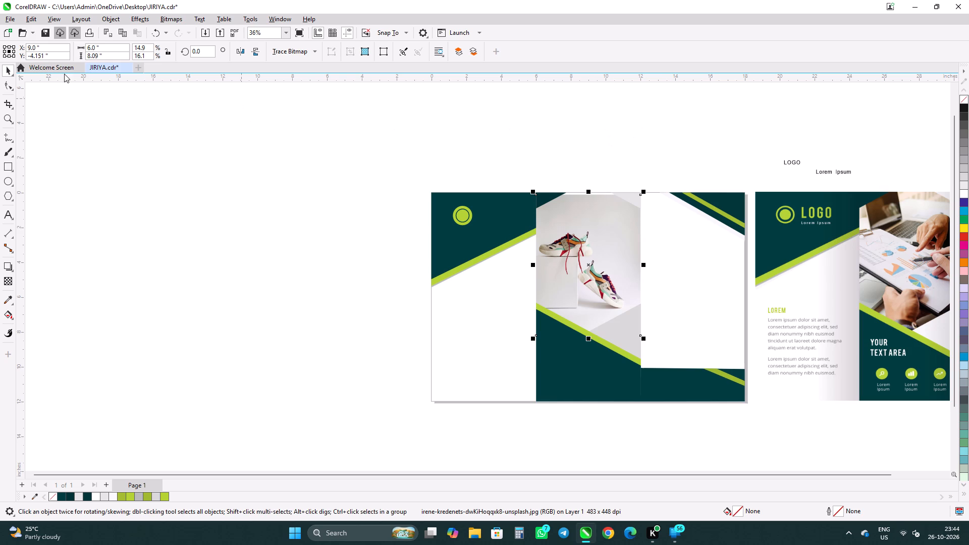
Show the Objects docker and find the shoe photo's entry in Layer 1's stacking order.
{"action": "left_click", "coordinate": [288, 19]}
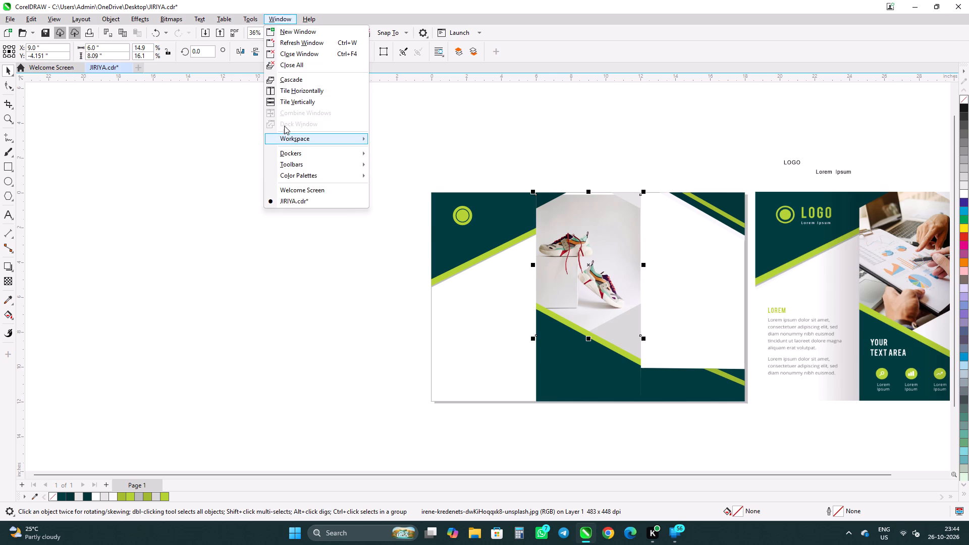
{"action": "left_click", "coordinate": [297, 150]}
{"action": "left_click", "coordinate": [428, 109]}
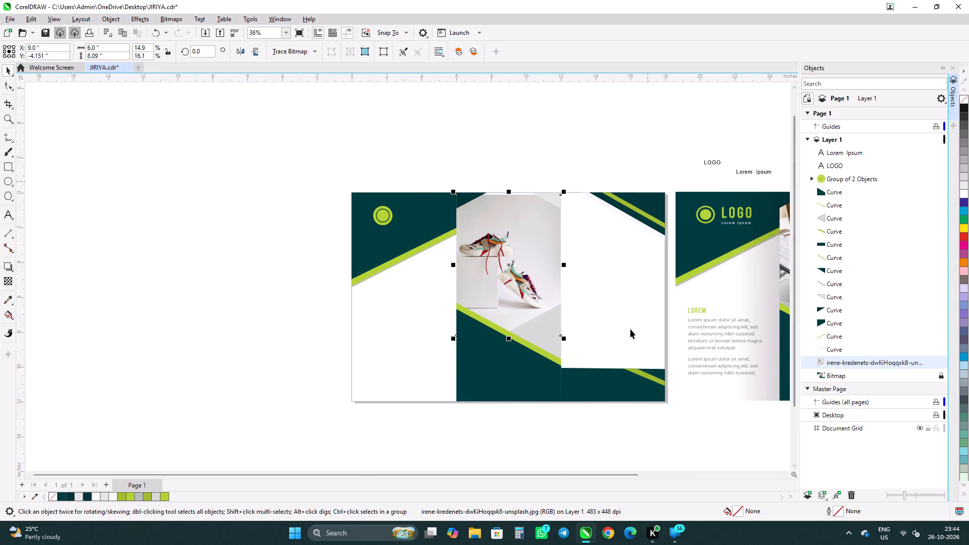
{"action": "scroll", "coordinate": [849, 196], "scroll_direction": "up", "scroll_amount": 4}
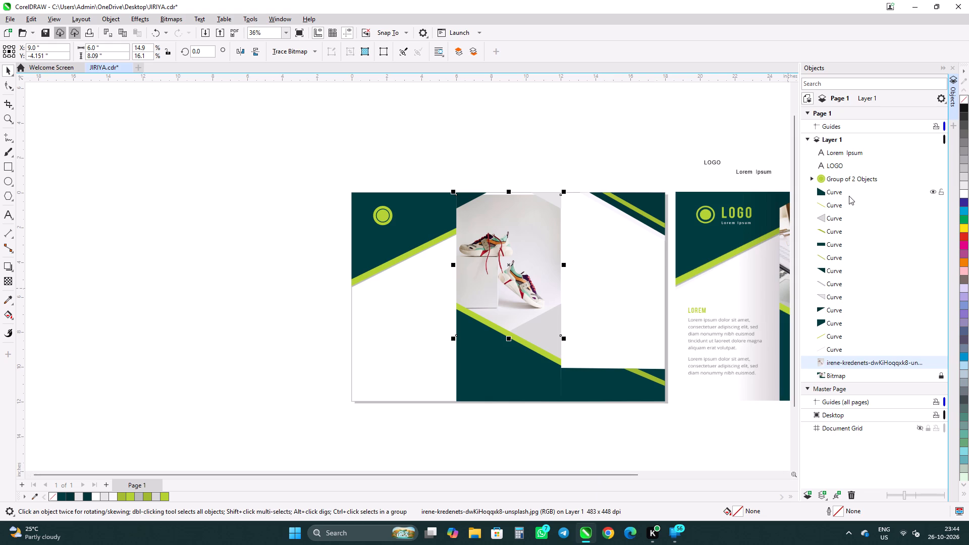
{"action": "scroll", "coordinate": [849, 187], "scroll_direction": "down", "scroll_amount": 5}
{"action": "scroll", "coordinate": [913, 218], "scroll_direction": "down", "scroll_amount": 6}
{"action": "left_click", "coordinate": [702, 152]}
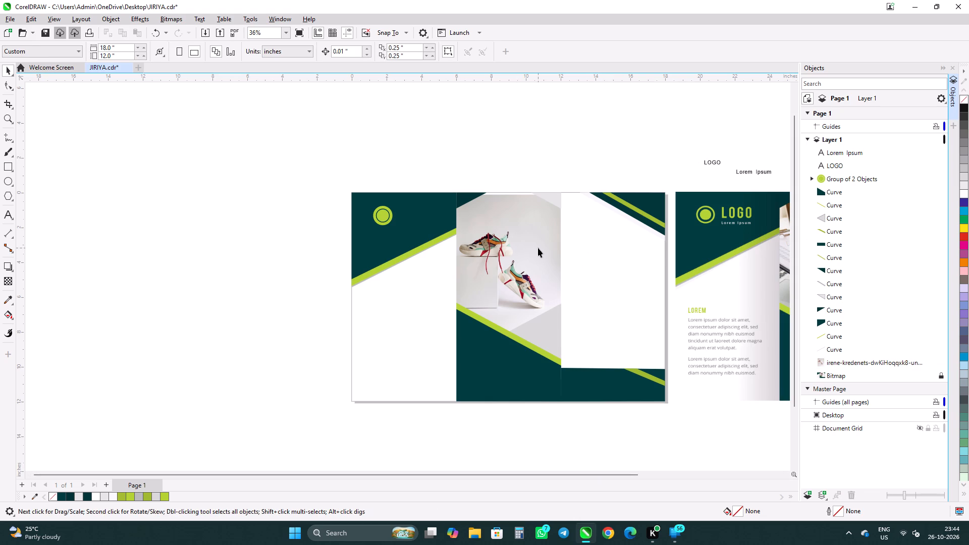
{"action": "left_click", "coordinate": [538, 248]}
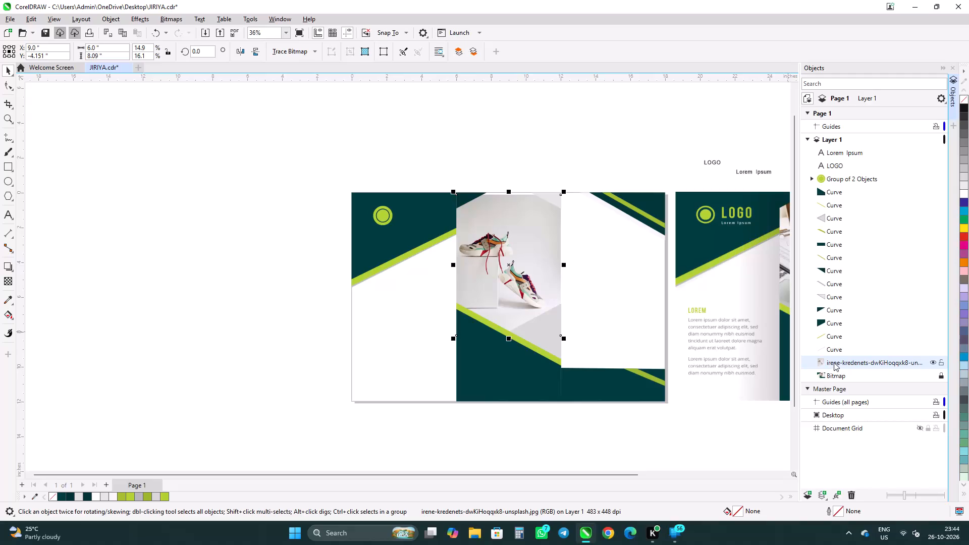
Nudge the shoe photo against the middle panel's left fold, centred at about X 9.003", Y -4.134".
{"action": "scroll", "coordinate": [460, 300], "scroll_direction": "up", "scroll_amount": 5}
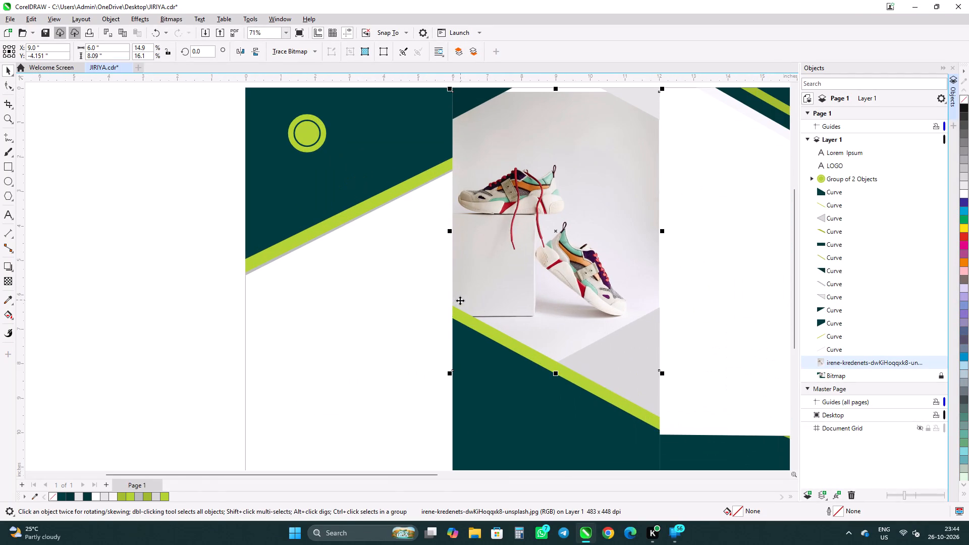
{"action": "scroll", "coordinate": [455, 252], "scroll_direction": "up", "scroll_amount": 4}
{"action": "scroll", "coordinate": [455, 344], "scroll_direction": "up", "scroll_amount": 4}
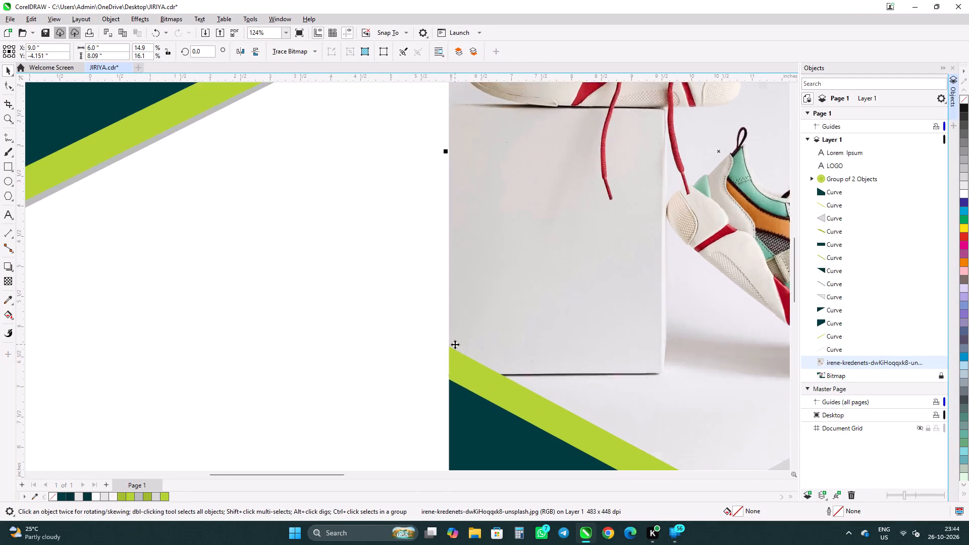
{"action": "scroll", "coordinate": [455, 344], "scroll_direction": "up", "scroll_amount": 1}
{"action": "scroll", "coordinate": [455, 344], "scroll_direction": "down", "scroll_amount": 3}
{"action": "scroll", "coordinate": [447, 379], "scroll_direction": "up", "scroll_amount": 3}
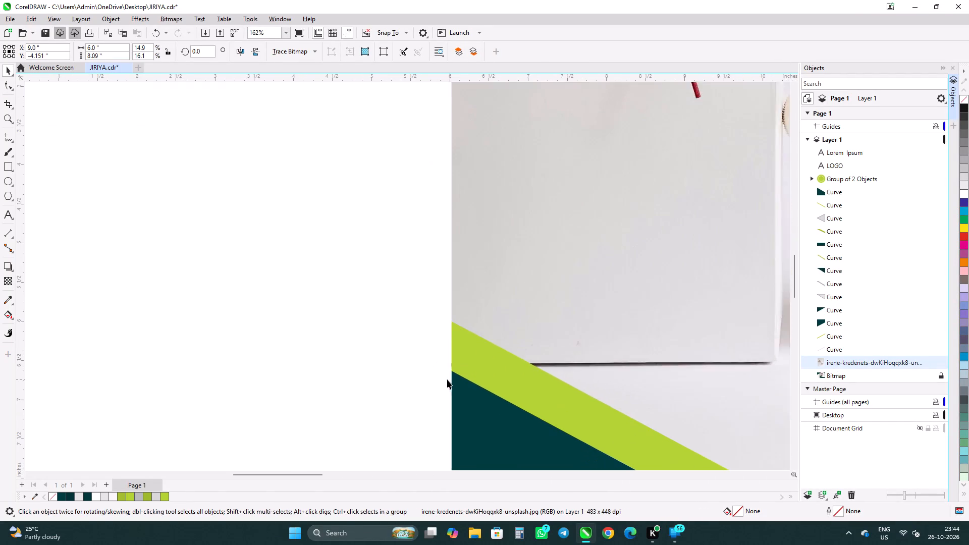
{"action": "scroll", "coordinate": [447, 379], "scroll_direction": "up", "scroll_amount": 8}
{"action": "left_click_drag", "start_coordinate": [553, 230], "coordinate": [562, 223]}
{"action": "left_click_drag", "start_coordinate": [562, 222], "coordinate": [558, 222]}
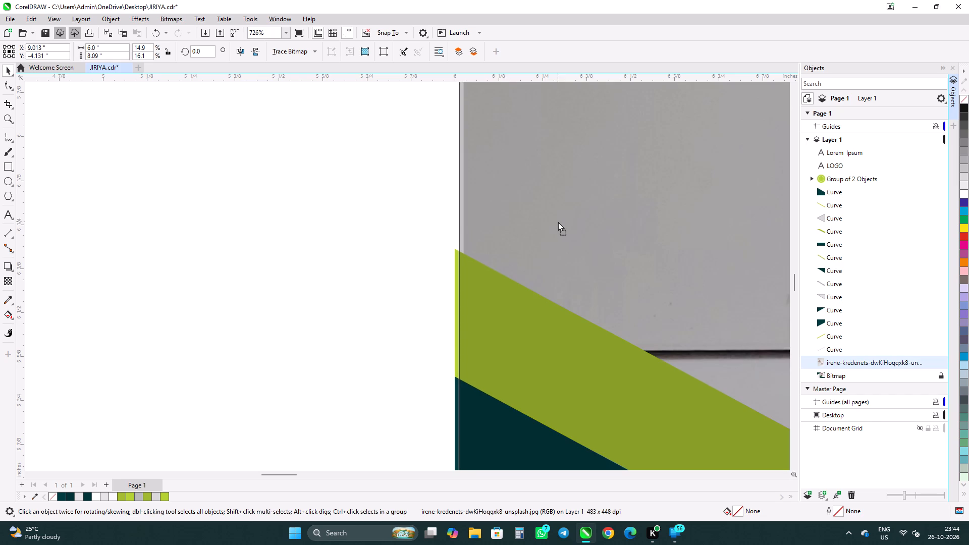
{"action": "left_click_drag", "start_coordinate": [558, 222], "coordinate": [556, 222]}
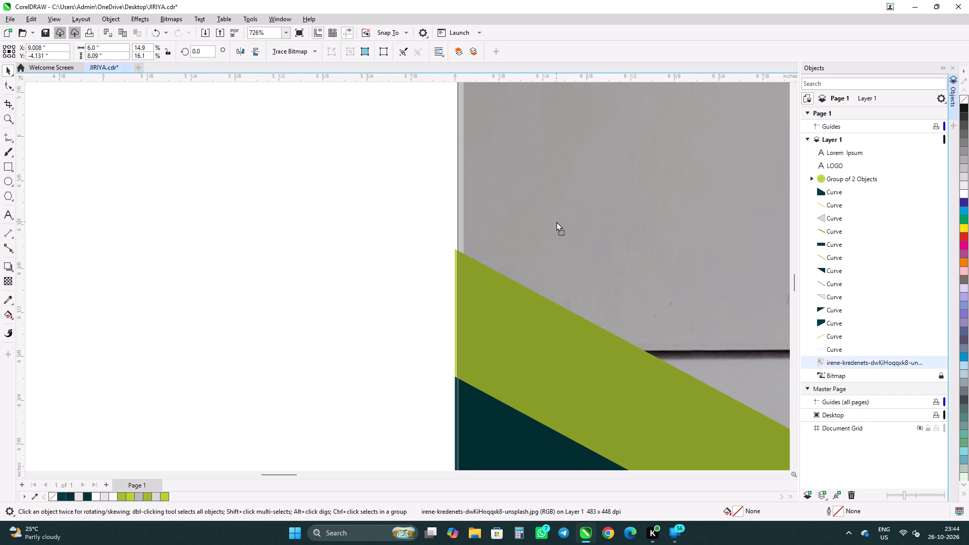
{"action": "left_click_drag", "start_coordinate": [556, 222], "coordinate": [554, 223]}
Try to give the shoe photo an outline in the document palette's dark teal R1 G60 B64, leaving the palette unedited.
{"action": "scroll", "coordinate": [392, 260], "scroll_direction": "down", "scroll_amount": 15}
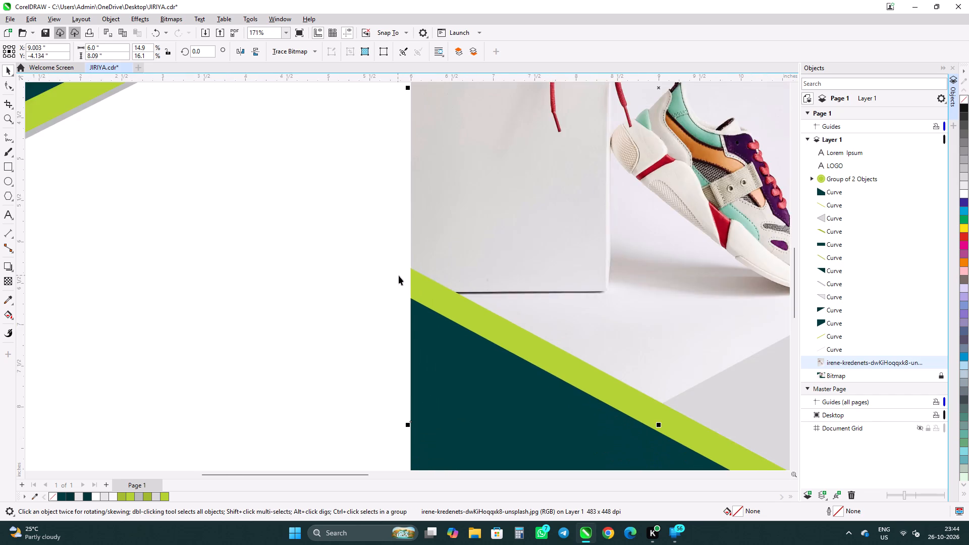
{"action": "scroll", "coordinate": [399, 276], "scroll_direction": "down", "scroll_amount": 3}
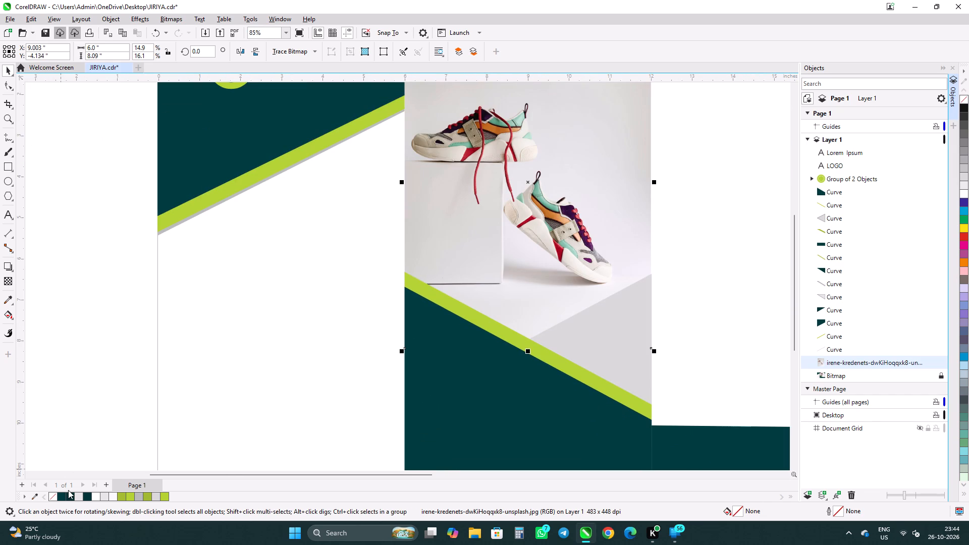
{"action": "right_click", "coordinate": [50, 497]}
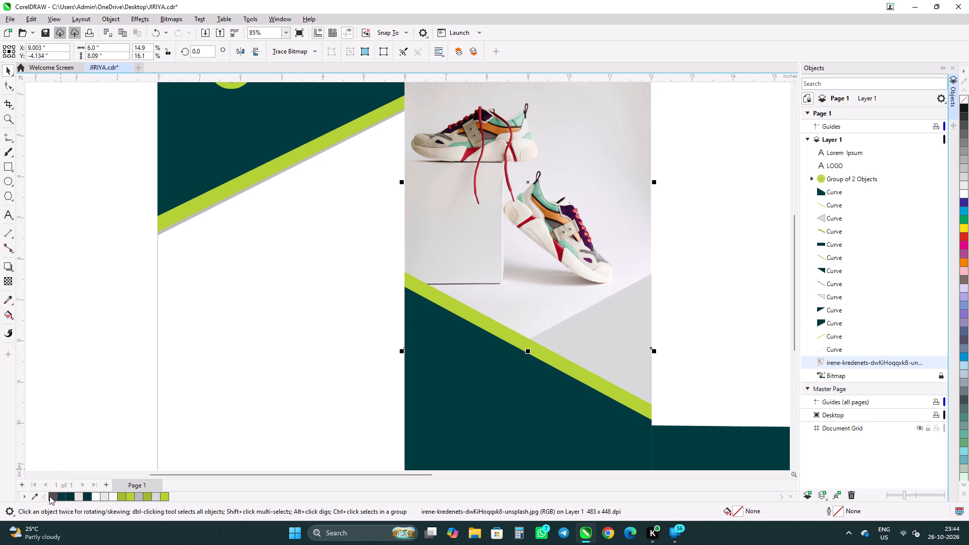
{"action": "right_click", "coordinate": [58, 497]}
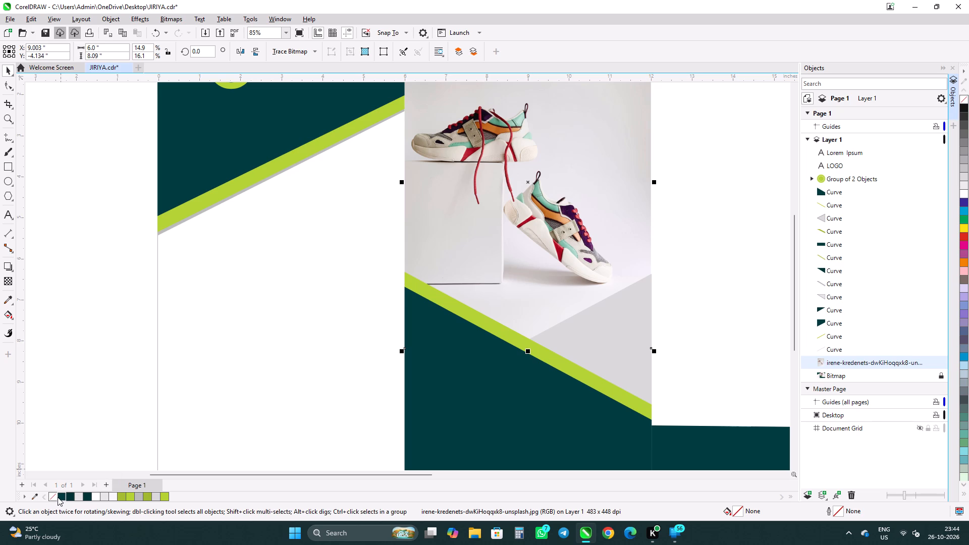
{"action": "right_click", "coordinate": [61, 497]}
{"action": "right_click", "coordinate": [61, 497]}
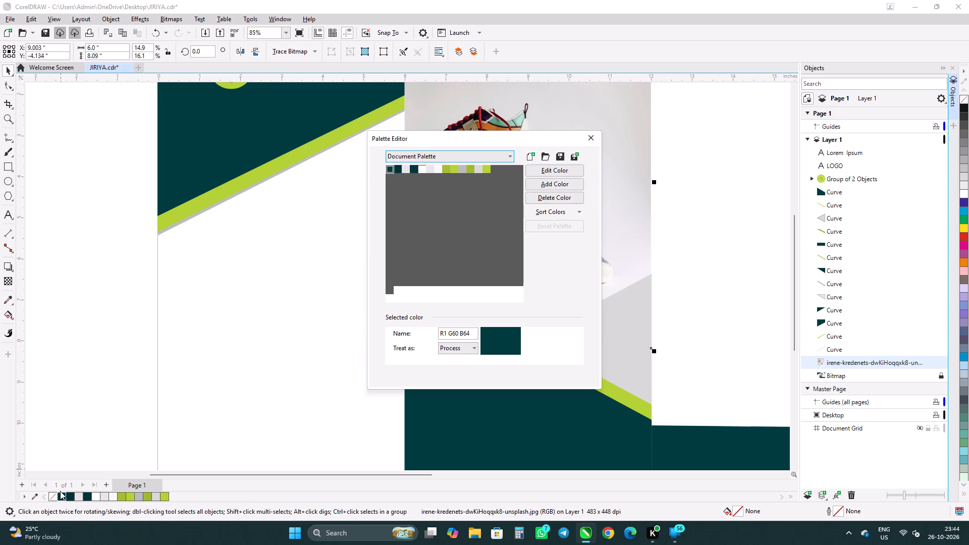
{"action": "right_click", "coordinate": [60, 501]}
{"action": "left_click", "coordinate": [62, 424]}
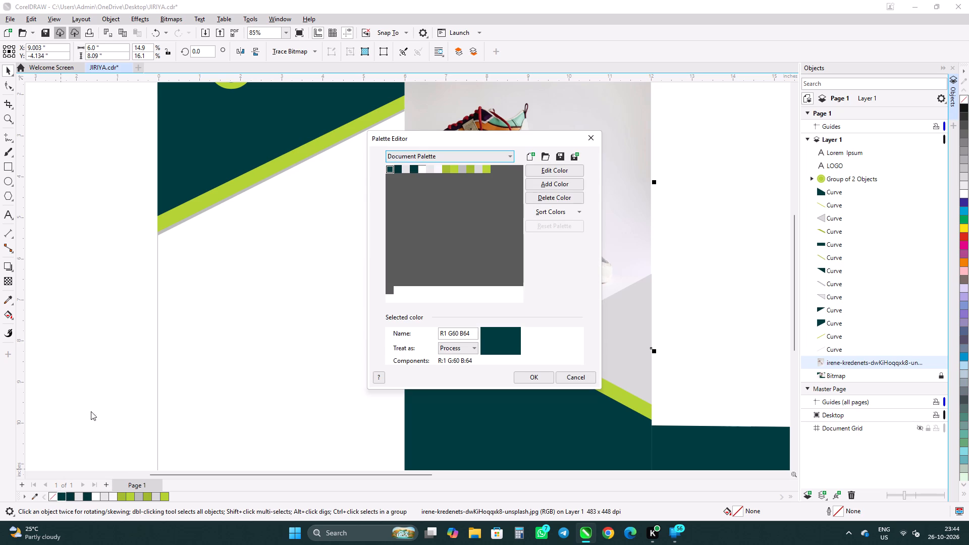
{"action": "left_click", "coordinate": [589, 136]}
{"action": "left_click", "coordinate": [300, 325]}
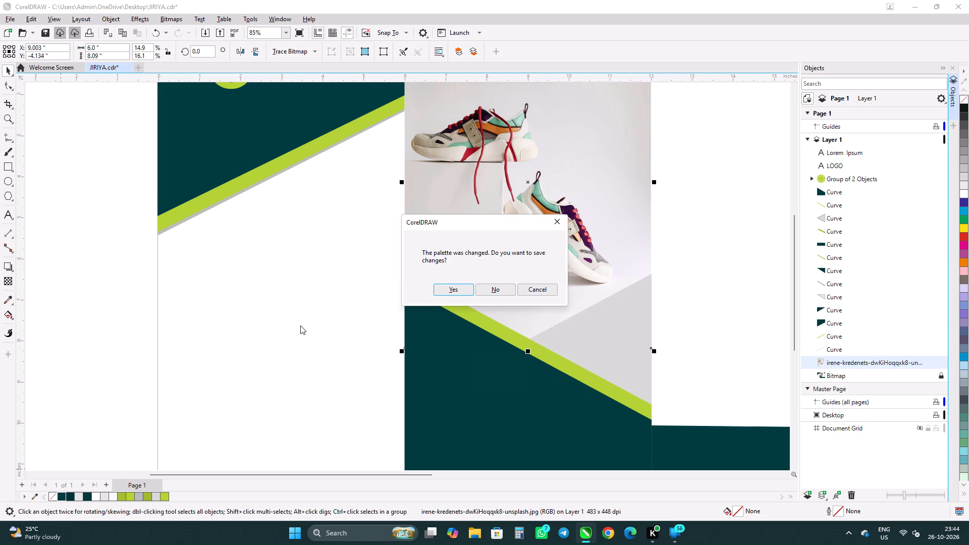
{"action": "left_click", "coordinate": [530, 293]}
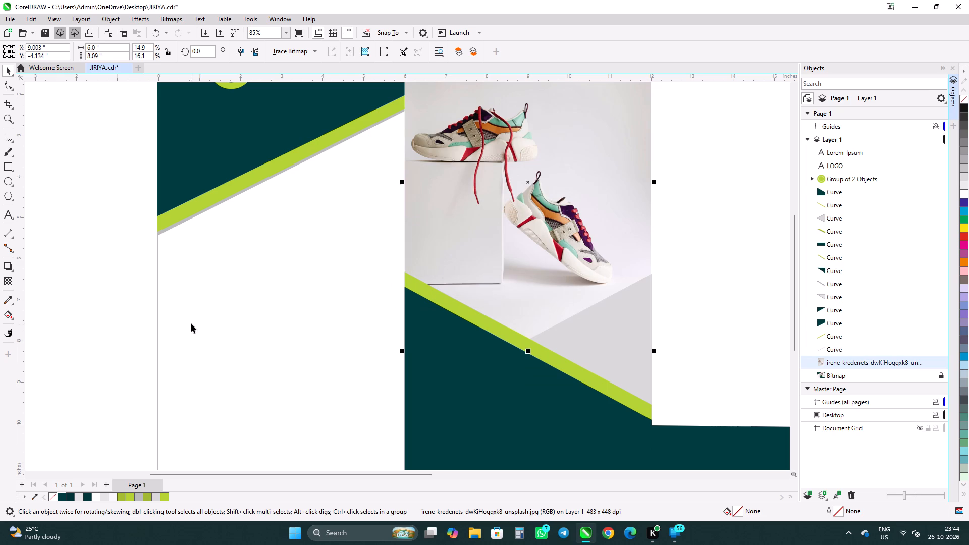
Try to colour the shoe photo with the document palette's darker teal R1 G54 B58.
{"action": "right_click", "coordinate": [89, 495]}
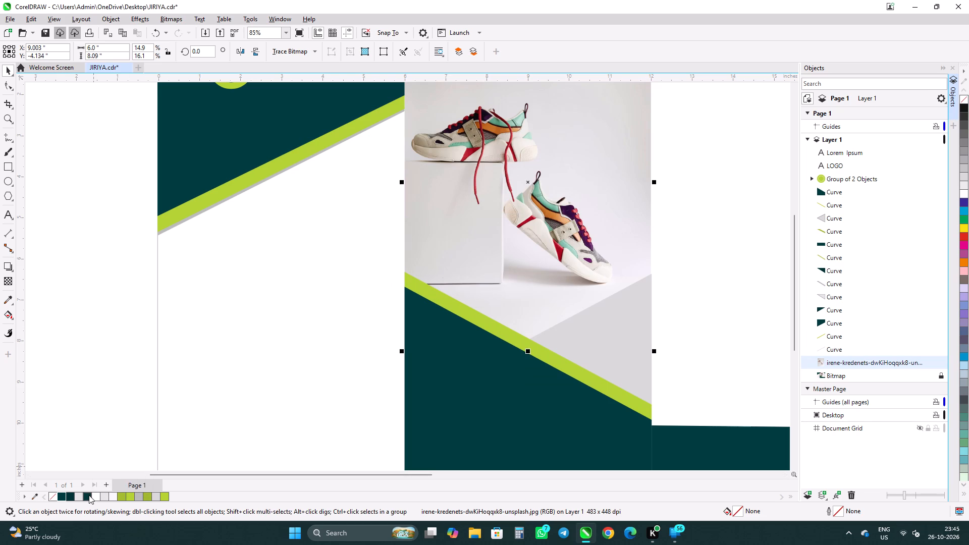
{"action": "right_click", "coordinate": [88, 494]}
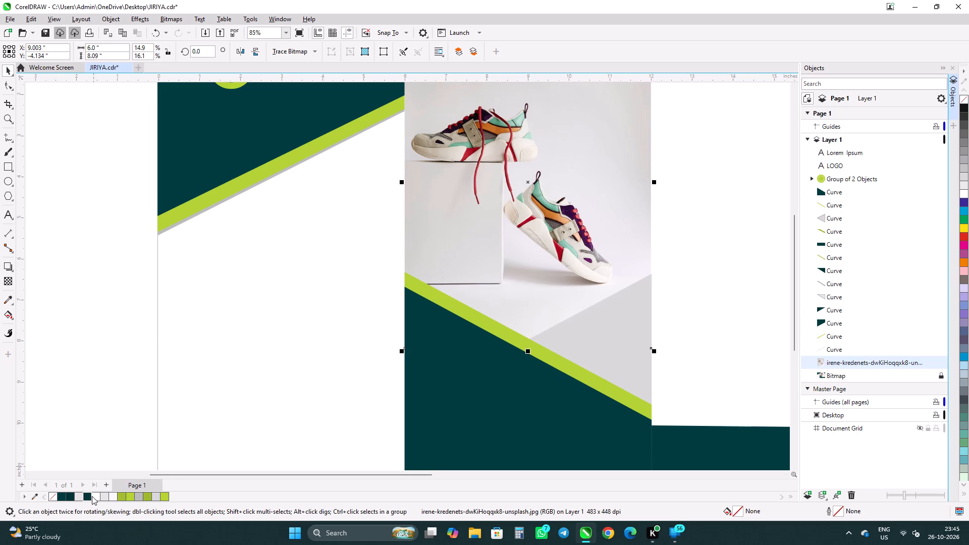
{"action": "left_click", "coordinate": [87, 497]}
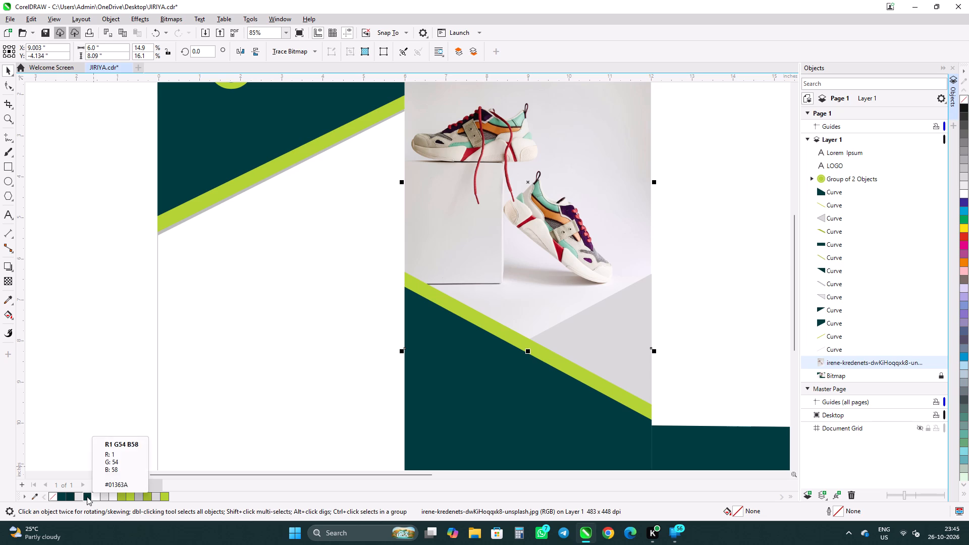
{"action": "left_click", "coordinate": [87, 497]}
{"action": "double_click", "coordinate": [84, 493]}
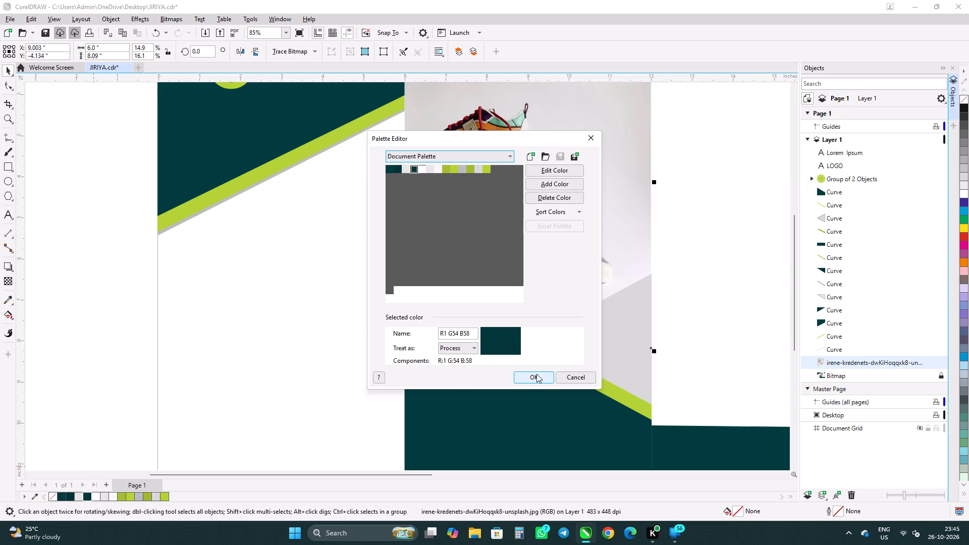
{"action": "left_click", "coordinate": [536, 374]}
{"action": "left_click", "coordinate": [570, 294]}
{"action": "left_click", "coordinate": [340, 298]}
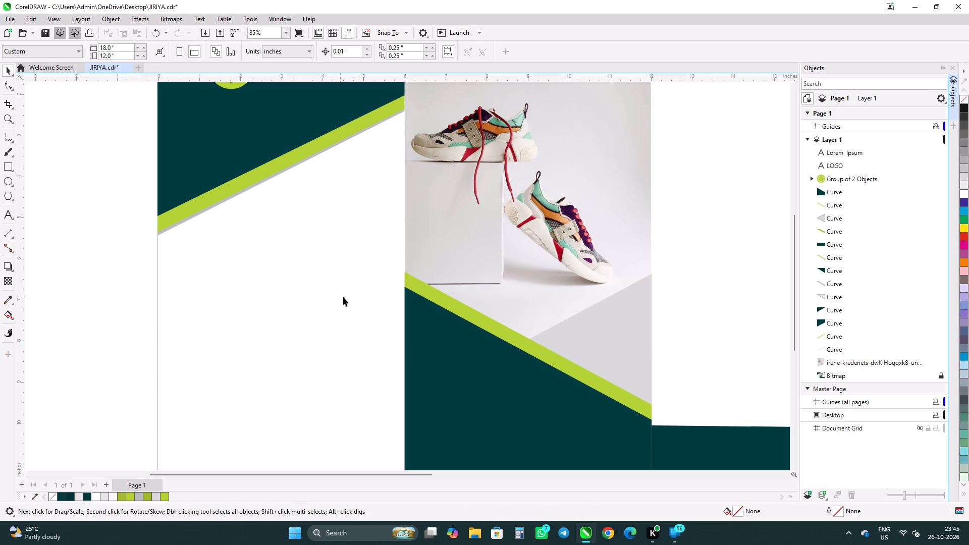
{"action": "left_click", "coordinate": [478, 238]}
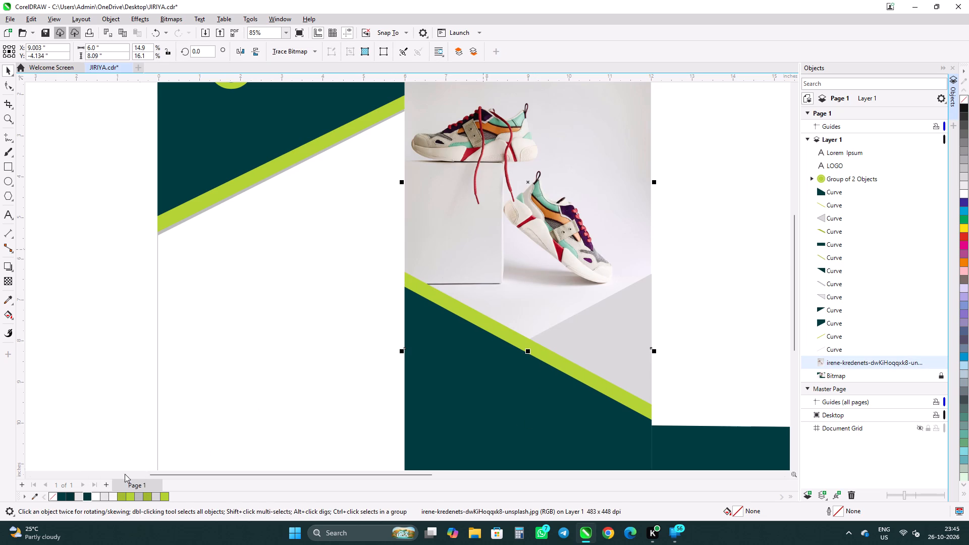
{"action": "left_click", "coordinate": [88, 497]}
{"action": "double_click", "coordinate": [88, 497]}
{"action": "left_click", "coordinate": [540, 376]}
Move the shoe photo down onto the left panel, centred at about X 3.704", Y -7.773".
{"action": "left_click_drag", "start_coordinate": [508, 257], "coordinate": [291, 407]}
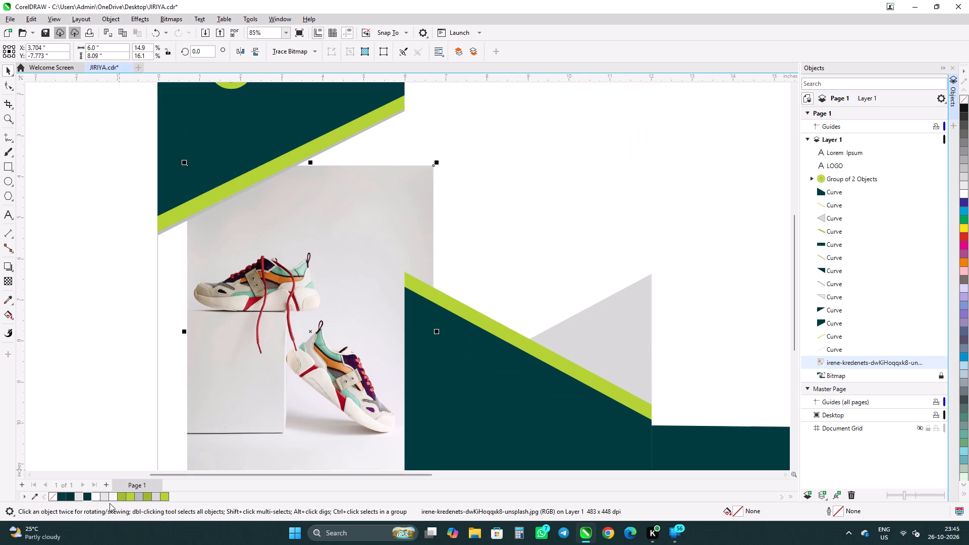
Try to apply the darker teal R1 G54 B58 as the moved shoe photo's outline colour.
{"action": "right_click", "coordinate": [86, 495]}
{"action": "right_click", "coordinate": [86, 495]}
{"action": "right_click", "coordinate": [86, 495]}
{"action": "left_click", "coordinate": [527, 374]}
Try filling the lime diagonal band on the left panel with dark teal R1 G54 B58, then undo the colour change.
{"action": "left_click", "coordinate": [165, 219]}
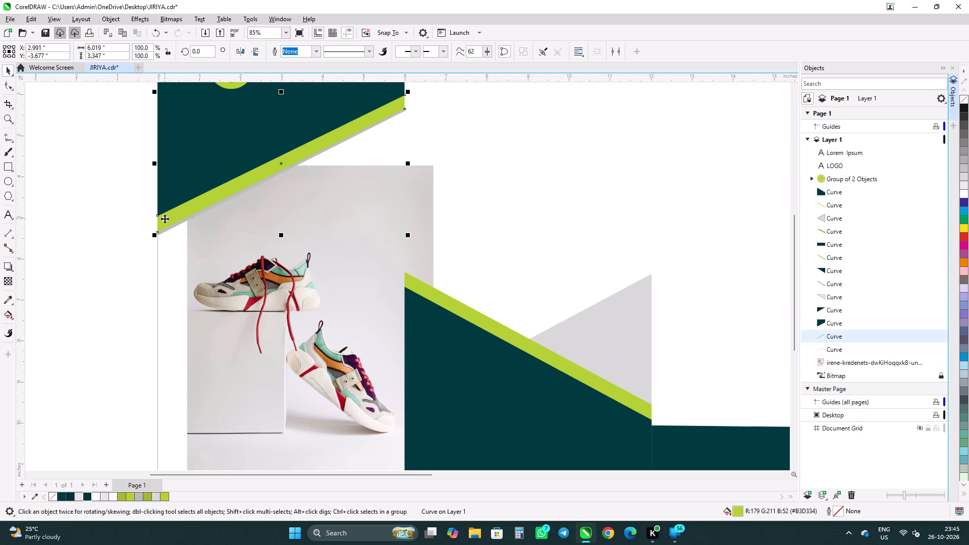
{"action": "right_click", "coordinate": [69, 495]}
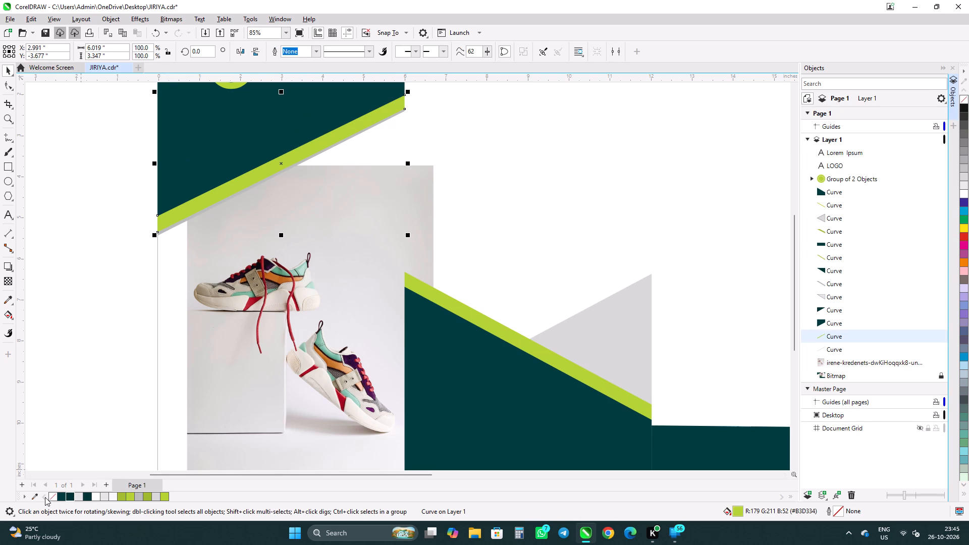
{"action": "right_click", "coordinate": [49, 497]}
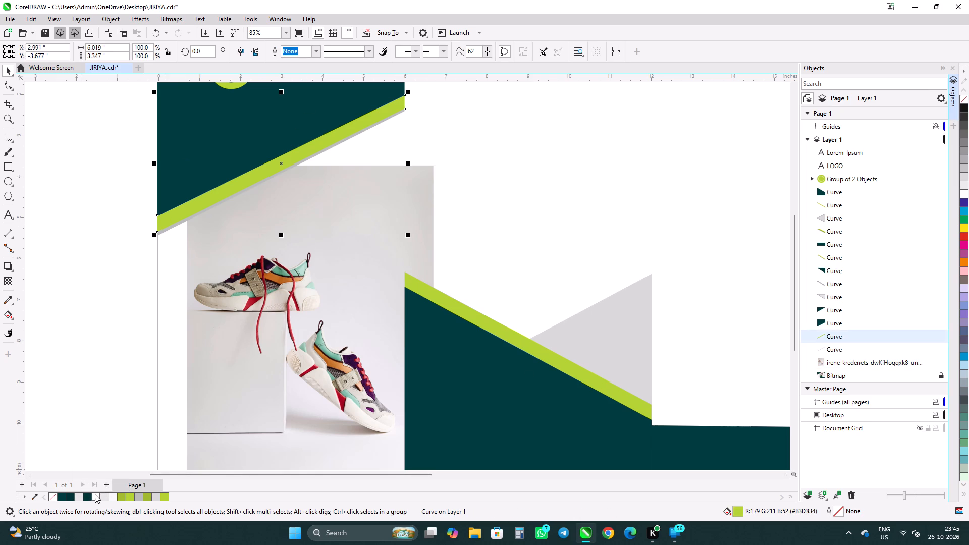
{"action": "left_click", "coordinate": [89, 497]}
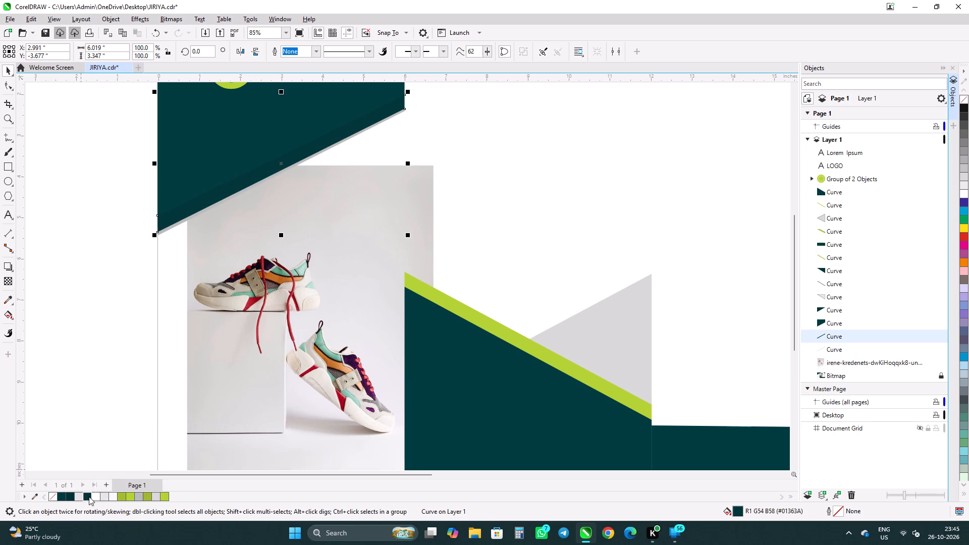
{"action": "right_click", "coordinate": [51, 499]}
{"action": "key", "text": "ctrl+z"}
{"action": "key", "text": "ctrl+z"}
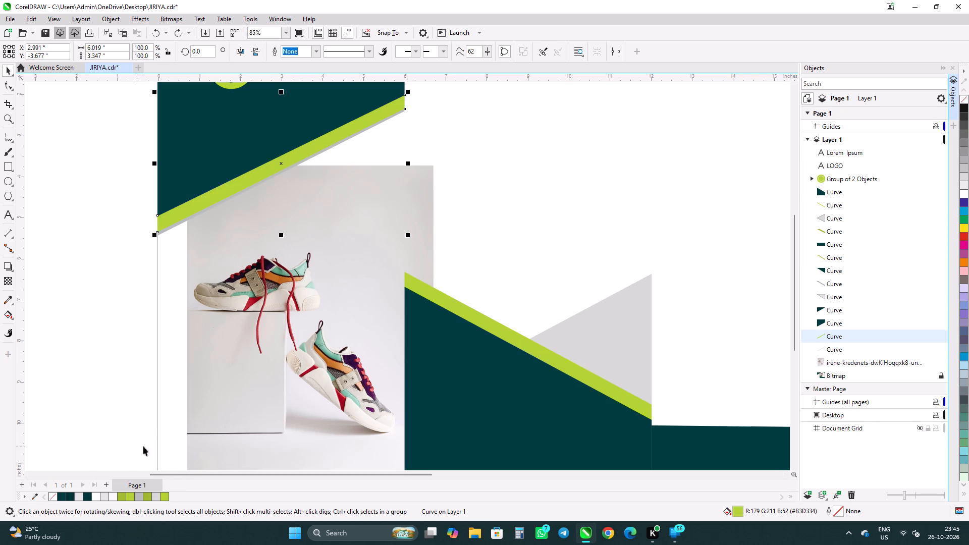
Move the shoe photo back into the middle panel, centred at about X 8.99", Y -4.638".
{"action": "left_click_drag", "start_coordinate": [326, 316], "coordinate": [533, 190]}
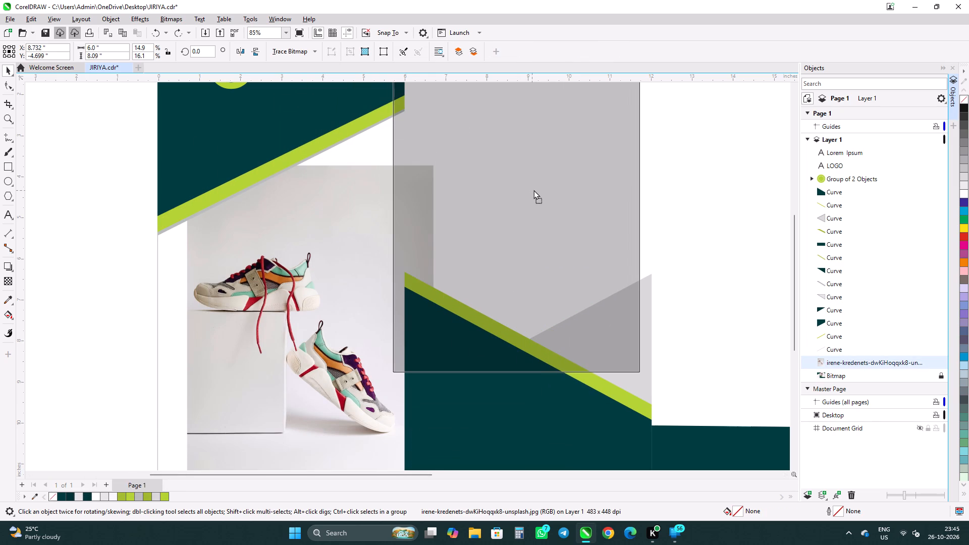
{"action": "left_click_drag", "start_coordinate": [533, 190], "coordinate": [543, 187]}
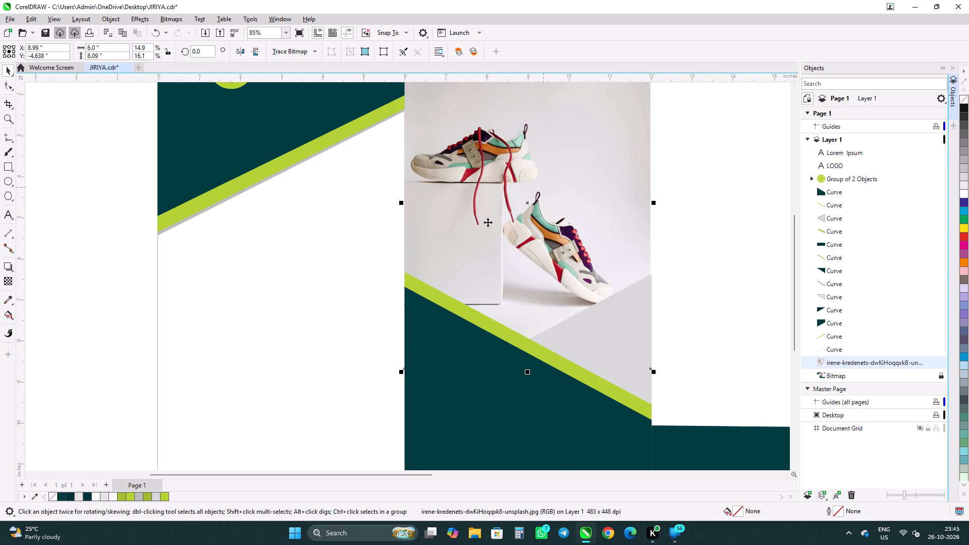
Shift the shoe photo slightly inward from the middle panel's left edge, to about X 9.031", Y -4.578".
{"action": "scroll", "coordinate": [427, 379], "scroll_direction": "up", "scroll_amount": 5}
{"action": "scroll", "coordinate": [388, 281], "scroll_direction": "up", "scroll_amount": 5}
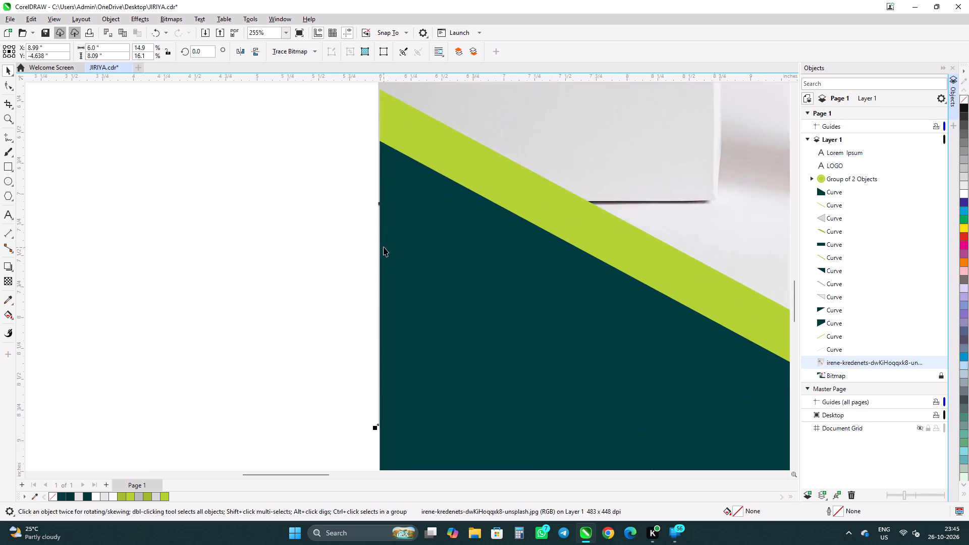
{"action": "scroll", "coordinate": [384, 247], "scroll_direction": "up", "scroll_amount": 5}
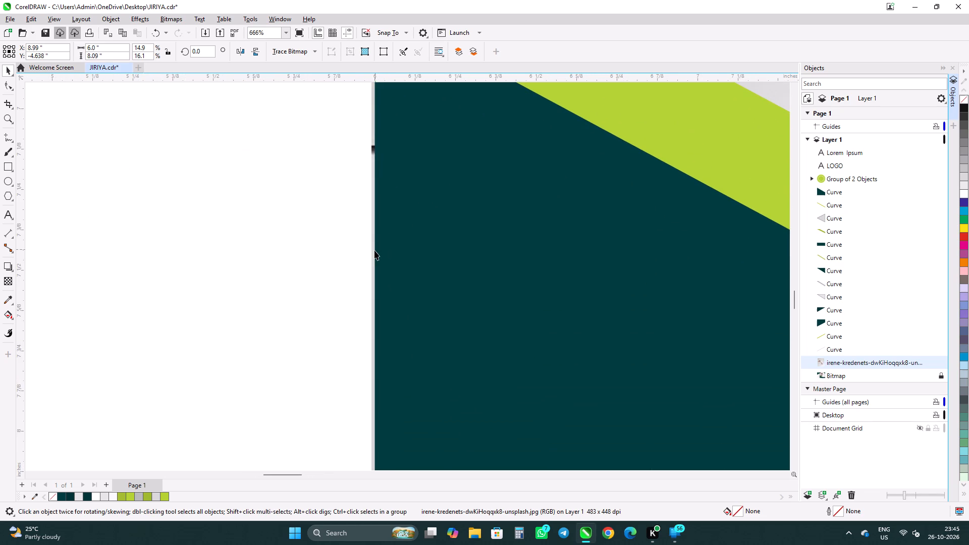
{"action": "left_click", "coordinate": [374, 250]}
{"action": "scroll", "coordinate": [379, 253], "scroll_direction": "down", "scroll_amount": 11}
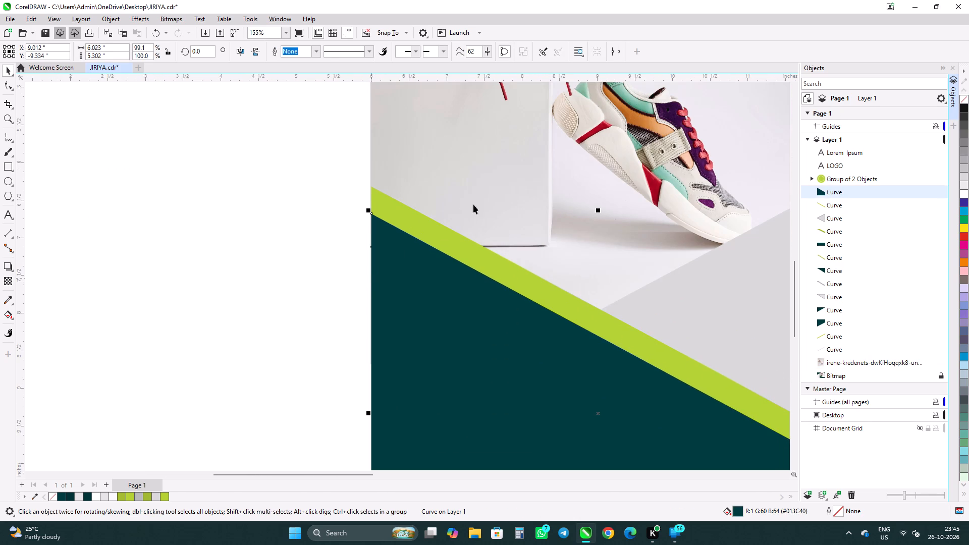
{"action": "left_click_drag", "start_coordinate": [495, 197], "coordinate": [499, 194]}
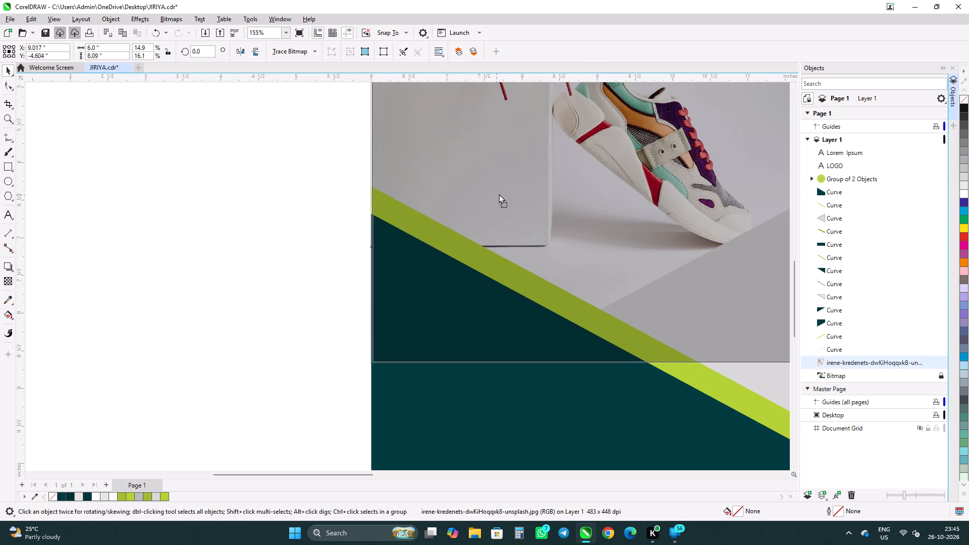
{"action": "left_click_drag", "start_coordinate": [499, 194], "coordinate": [498, 192]}
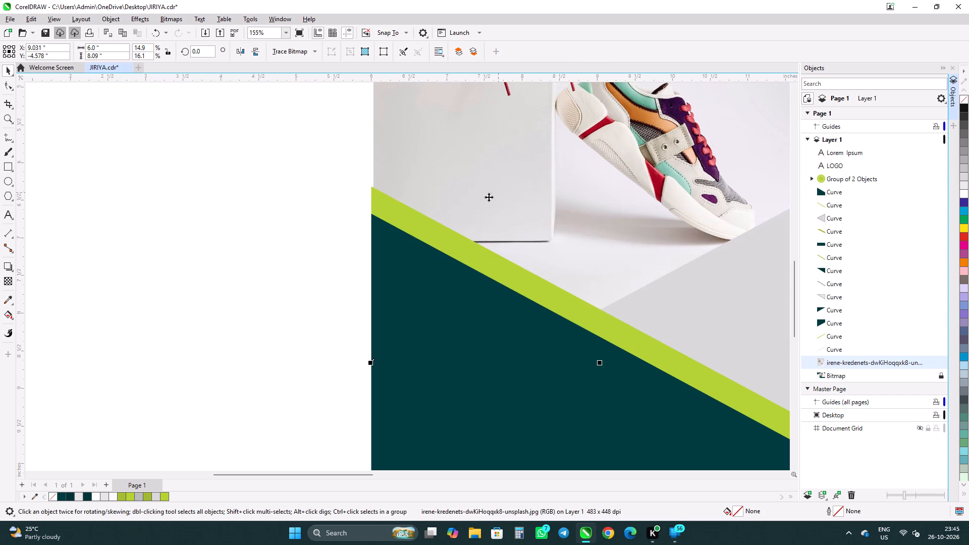
Move the shoe photo up to the page's top edge within the middle panel, centred at X 9.0", about Y -4.034".
{"action": "scroll", "coordinate": [364, 230], "scroll_direction": "up", "scroll_amount": 5}
{"action": "scroll", "coordinate": [361, 185], "scroll_direction": "up", "scroll_amount": 4}
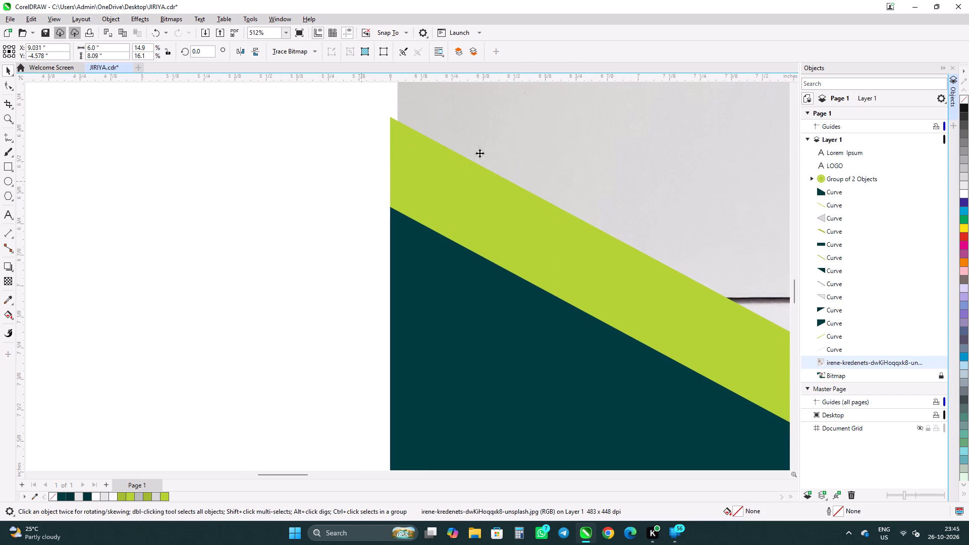
{"action": "scroll", "coordinate": [472, 202], "scroll_direction": "down", "scroll_amount": 7}
{"action": "scroll", "coordinate": [456, 246], "scroll_direction": "down", "scroll_amount": 12}
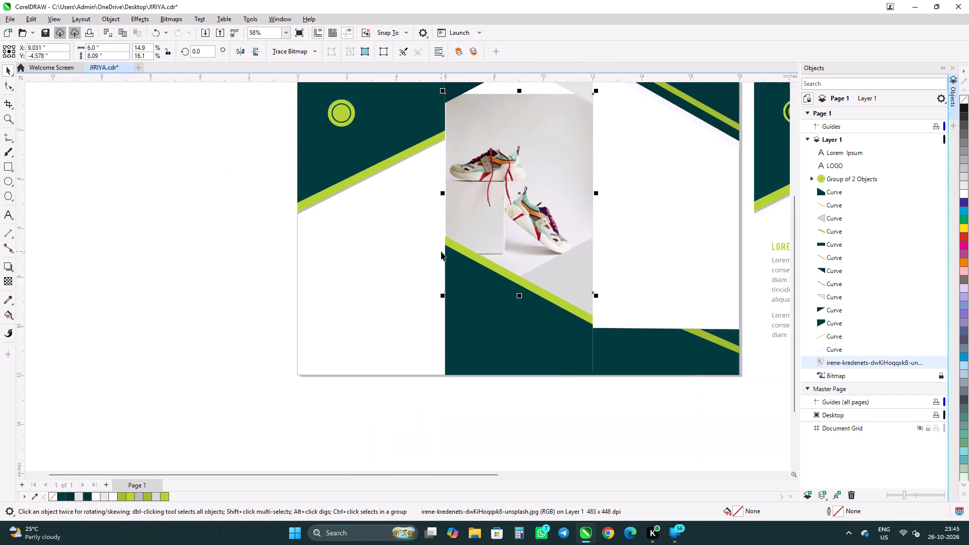
{"action": "scroll", "coordinate": [441, 251], "scroll_direction": "down", "scroll_amount": 1}
{"action": "scroll", "coordinate": [457, 170], "scroll_direction": "up", "scroll_amount": 4}
{"action": "scroll", "coordinate": [457, 170], "scroll_direction": "down", "scroll_amount": 3}
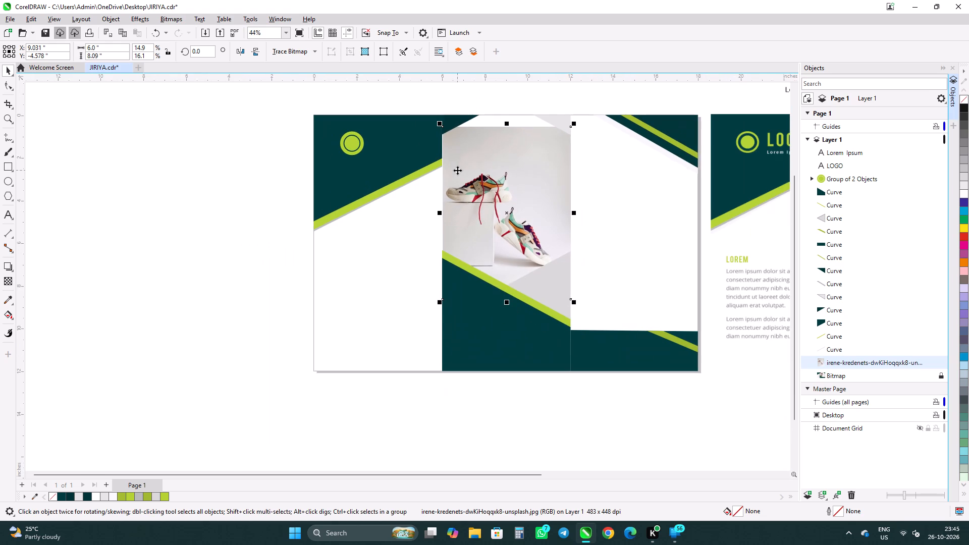
{"action": "scroll", "coordinate": [505, 95], "scroll_direction": "up", "scroll_amount": 5}
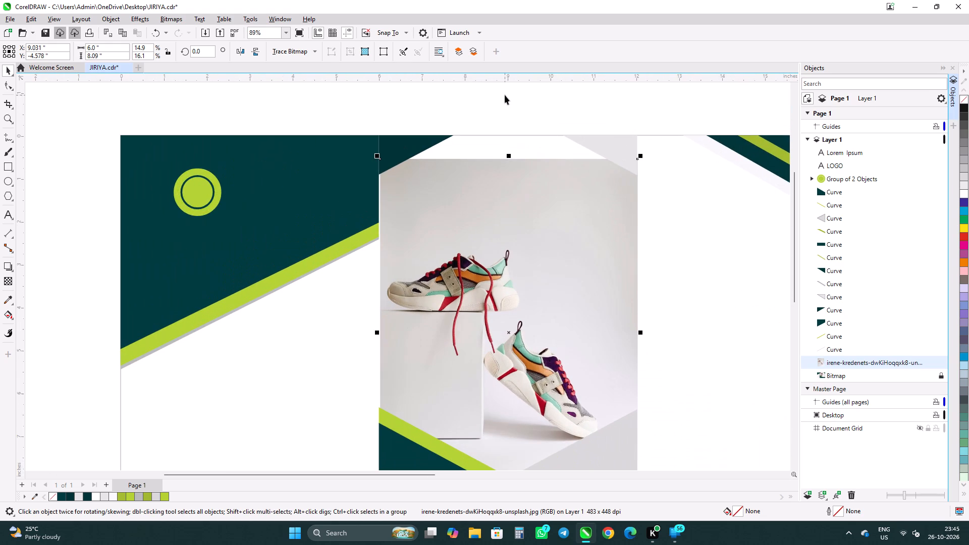
{"action": "scroll", "coordinate": [505, 95], "scroll_direction": "up", "scroll_amount": 2}
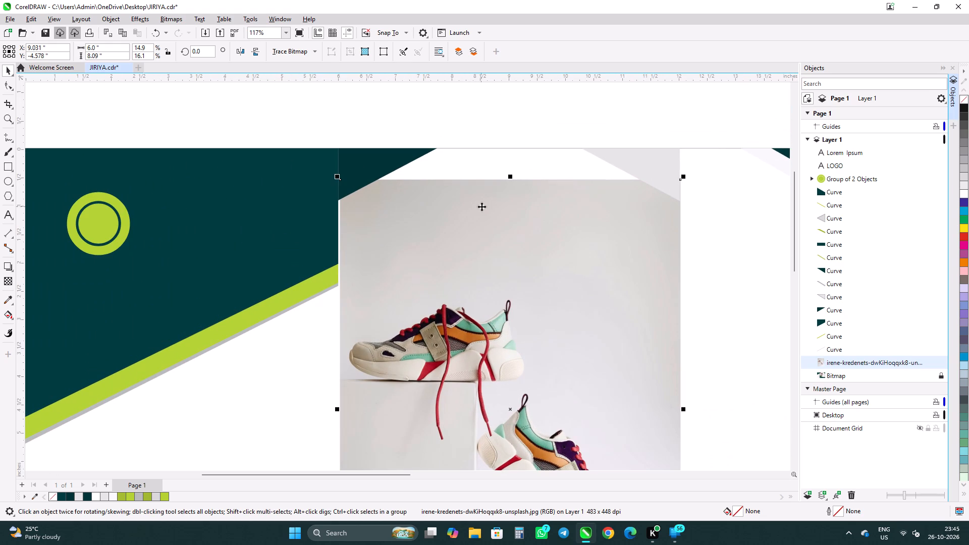
{"action": "scroll", "coordinate": [471, 124], "scroll_direction": "up", "scroll_amount": 1}
{"action": "left_click_drag", "start_coordinate": [473, 206], "coordinate": [473, 206]}
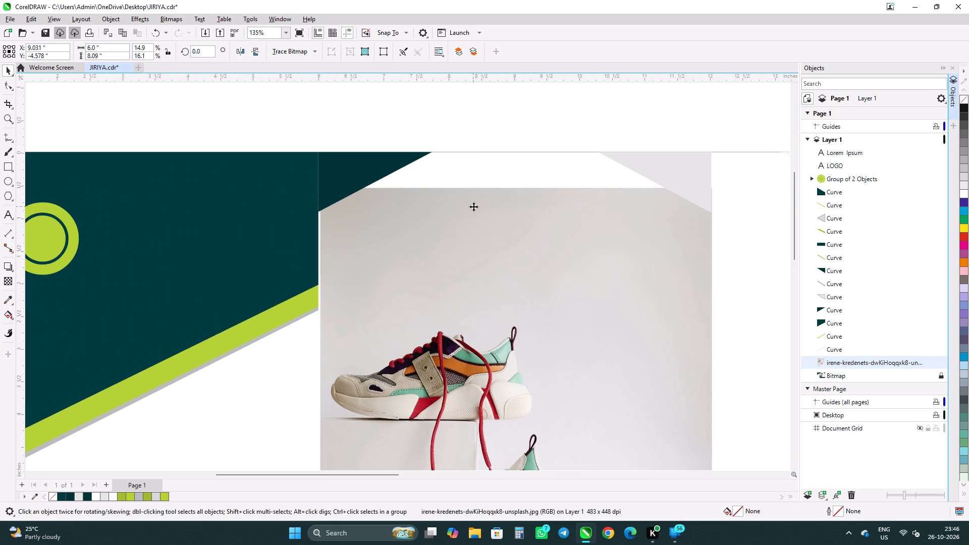
{"action": "left_click_drag", "start_coordinate": [473, 206], "coordinate": [471, 195]}
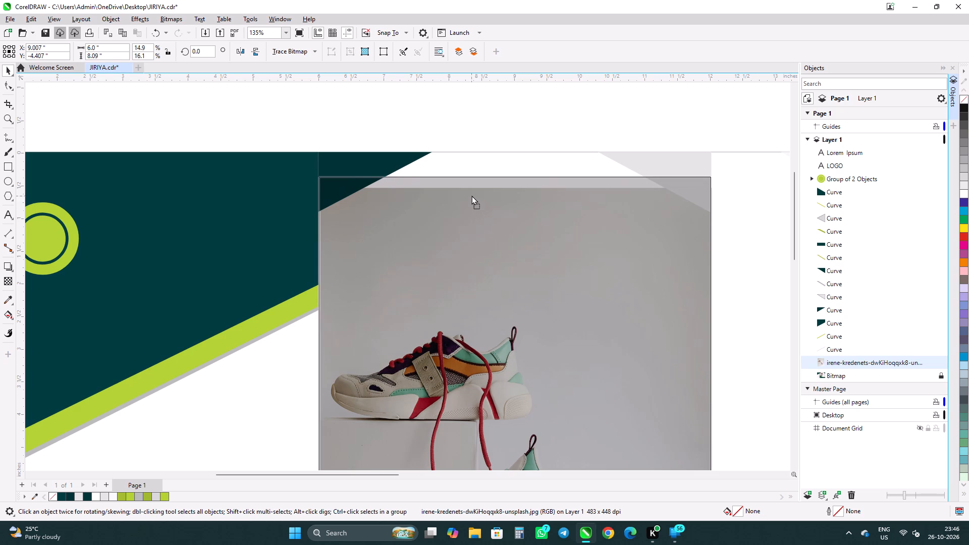
{"action": "left_click_drag", "start_coordinate": [471, 195], "coordinate": [471, 176]}
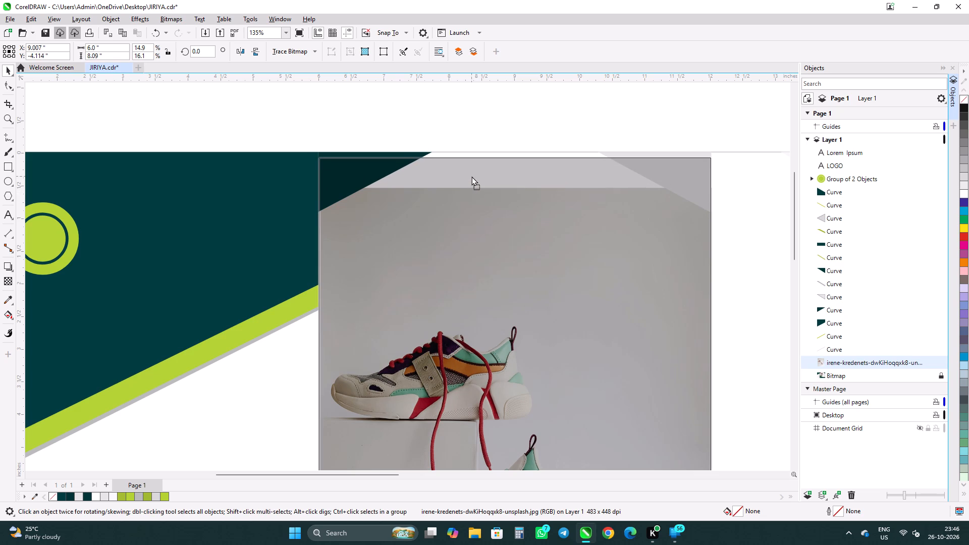
{"action": "left_click_drag", "start_coordinate": [471, 176], "coordinate": [472, 171]}
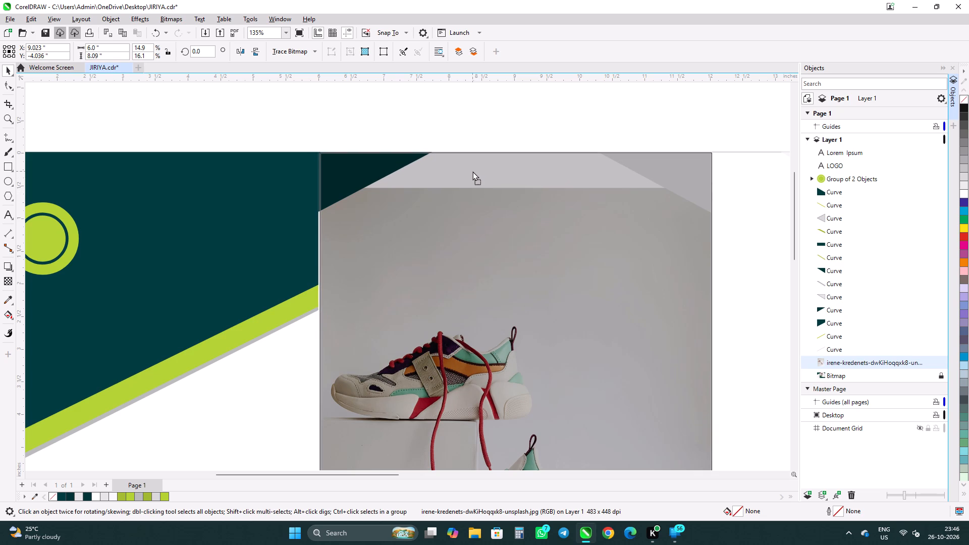
{"action": "left_click_drag", "start_coordinate": [472, 171], "coordinate": [471, 172]}
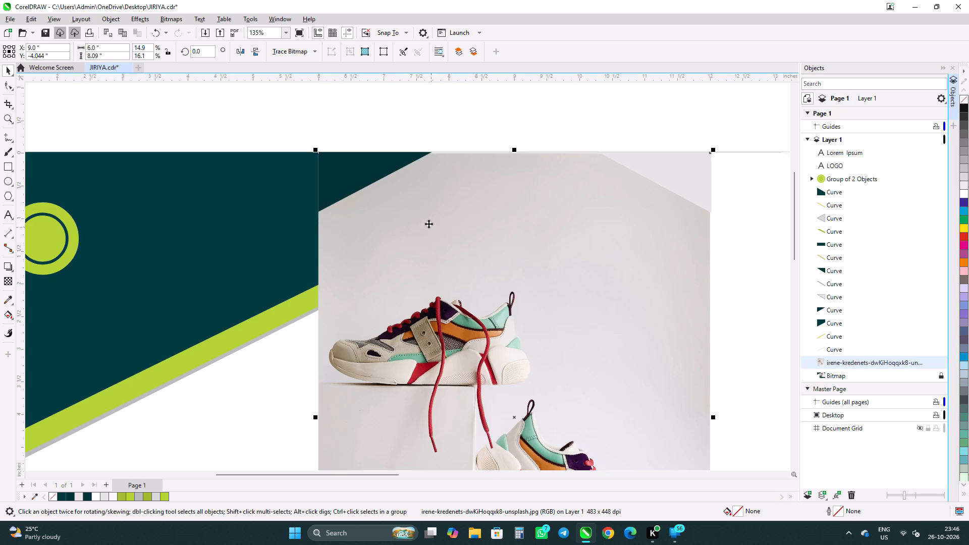
{"action": "key", "text": "Up"}
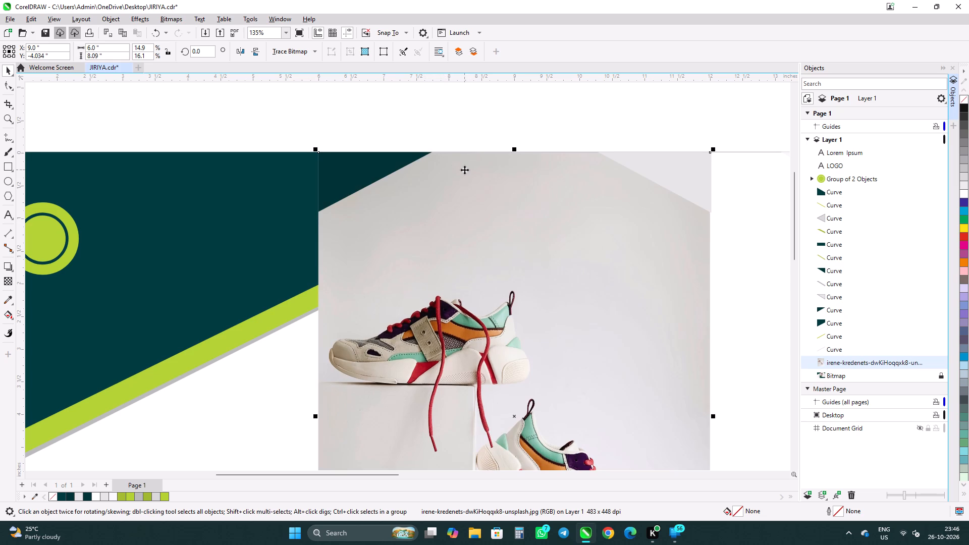
Stretch the dark teal triangle at the middle panel's top-left corner leftward to about 1.763" wide, overlapping the left panel.
{"action": "left_click", "coordinate": [473, 129]}
{"action": "scroll", "coordinate": [308, 175], "scroll_direction": "up", "scroll_amount": 3}
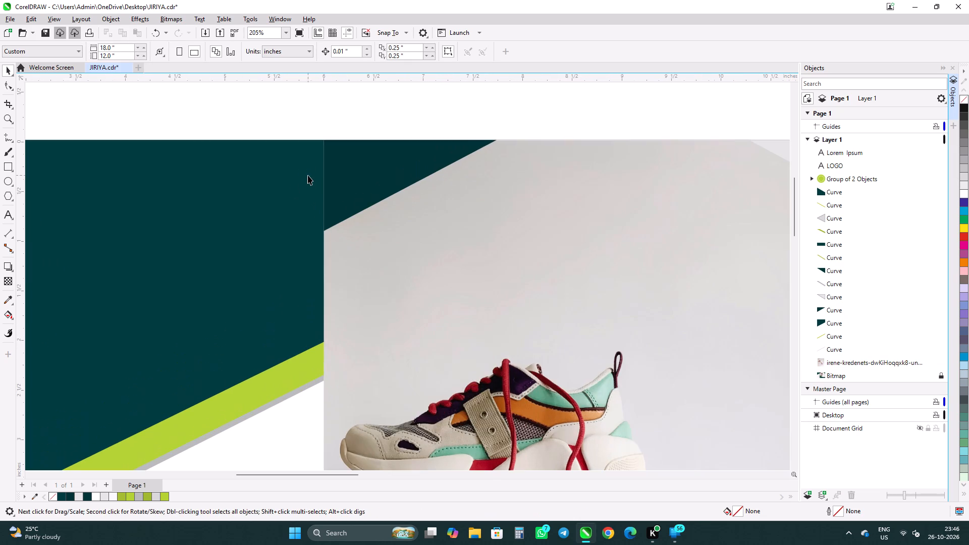
{"action": "scroll", "coordinate": [311, 155], "scroll_direction": "up", "scroll_amount": 8}
{"action": "scroll", "coordinate": [356, 154], "scroll_direction": "up", "scroll_amount": 2}
{"action": "scroll", "coordinate": [364, 156], "scroll_direction": "down", "scroll_amount": 3}
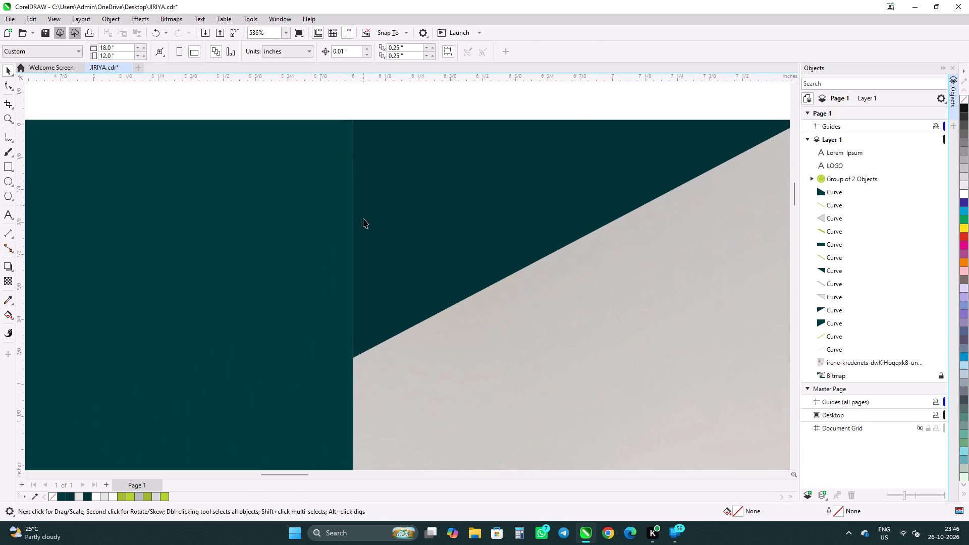
{"action": "left_click", "coordinate": [364, 222]}
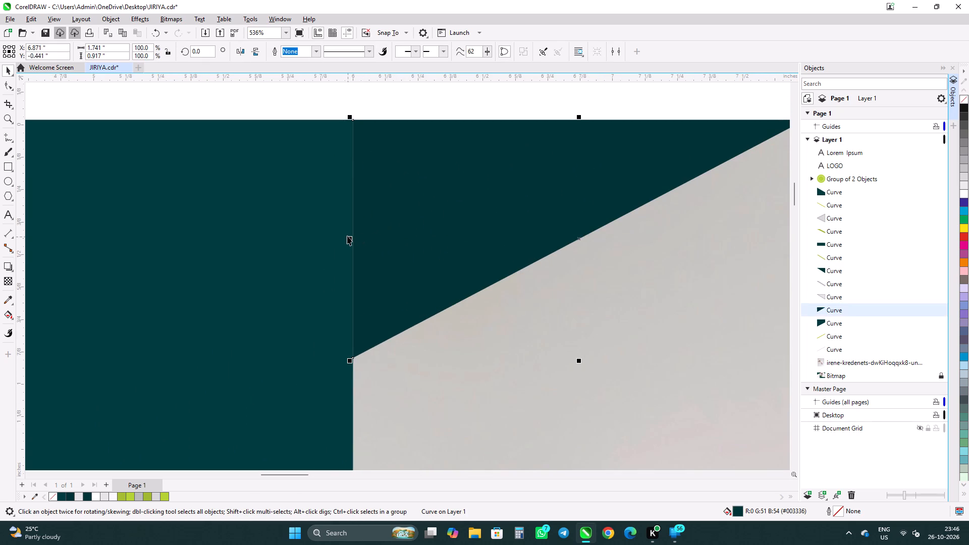
{"action": "left_click_drag", "start_coordinate": [347, 240], "coordinate": [341, 241]}
{"action": "left_click", "coordinate": [329, 93]}
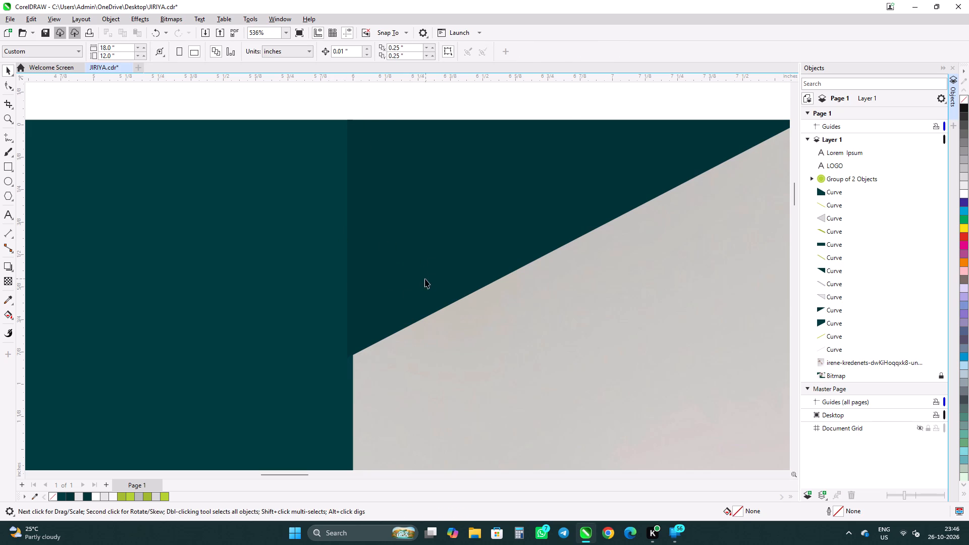
Reorder the dark teal corner triangle in the layer stack to sit directly beneath the left panel's large teal shape.
{"action": "left_click", "coordinate": [252, 293]}
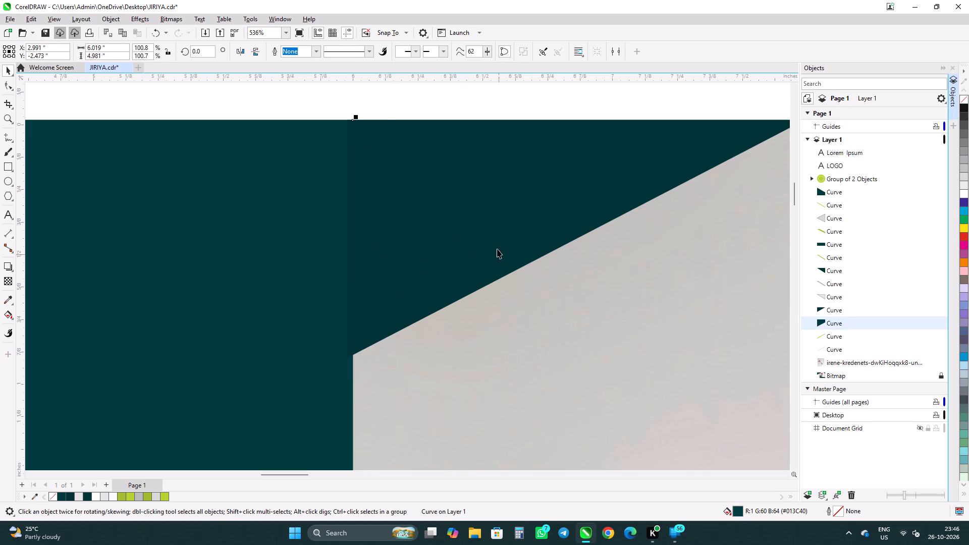
{"action": "left_click", "coordinate": [497, 249]}
{"action": "left_click_drag", "start_coordinate": [807, 311], "coordinate": [811, 336]}
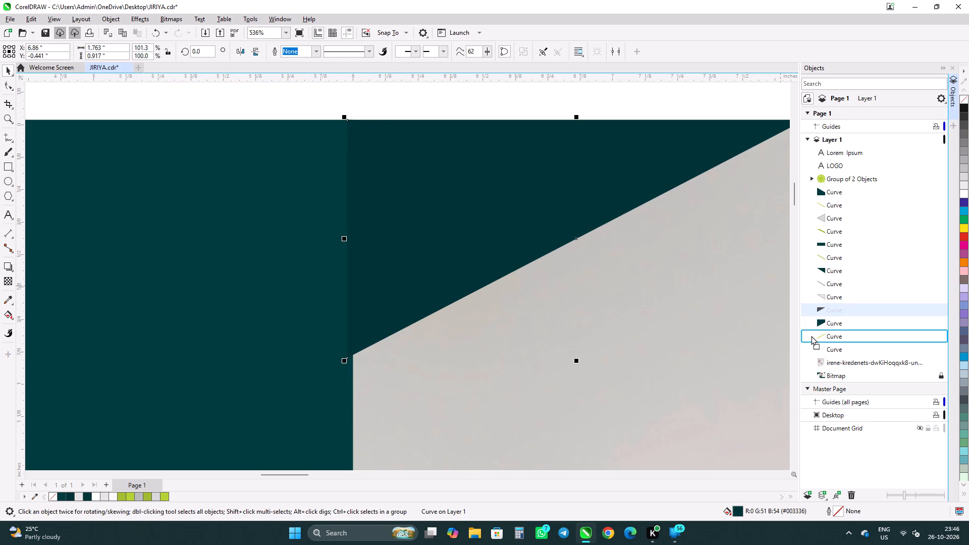
{"action": "left_click_drag", "start_coordinate": [811, 336], "coordinate": [810, 333]}
{"action": "left_click", "coordinate": [435, 88]}
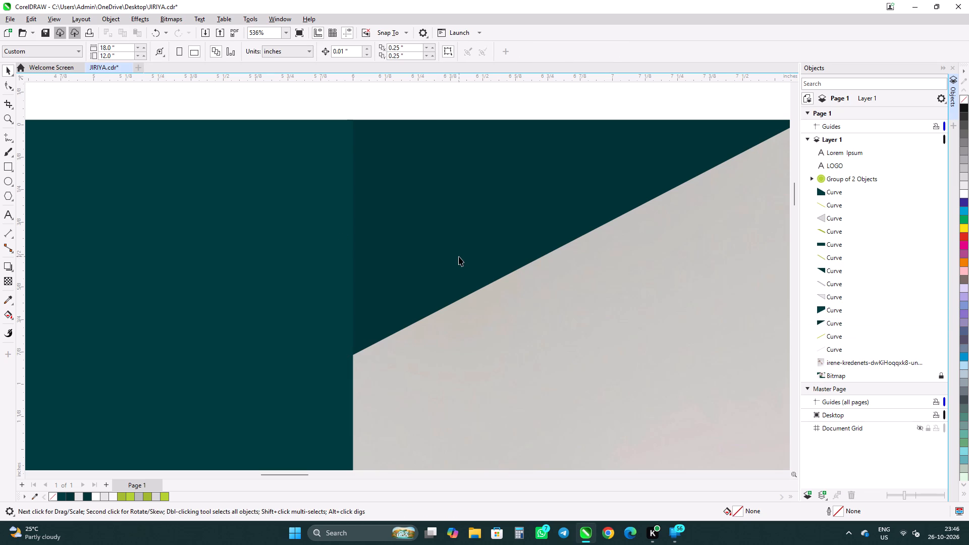
Nudge the shoe photo up by 0.01" to close the gap at the page's top edge.
{"action": "scroll", "coordinate": [456, 248], "scroll_direction": "down", "scroll_amount": 5}
{"action": "scroll", "coordinate": [448, 202], "scroll_direction": "down", "scroll_amount": 5}
{"action": "scroll", "coordinate": [391, 191], "scroll_direction": "down", "scroll_amount": 4}
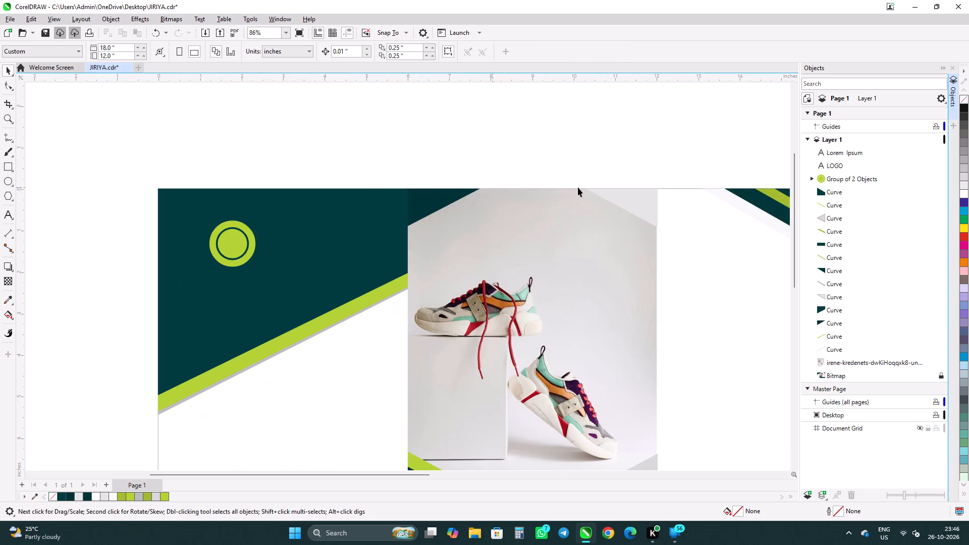
{"action": "scroll", "coordinate": [637, 199], "scroll_direction": "up", "scroll_amount": 12}
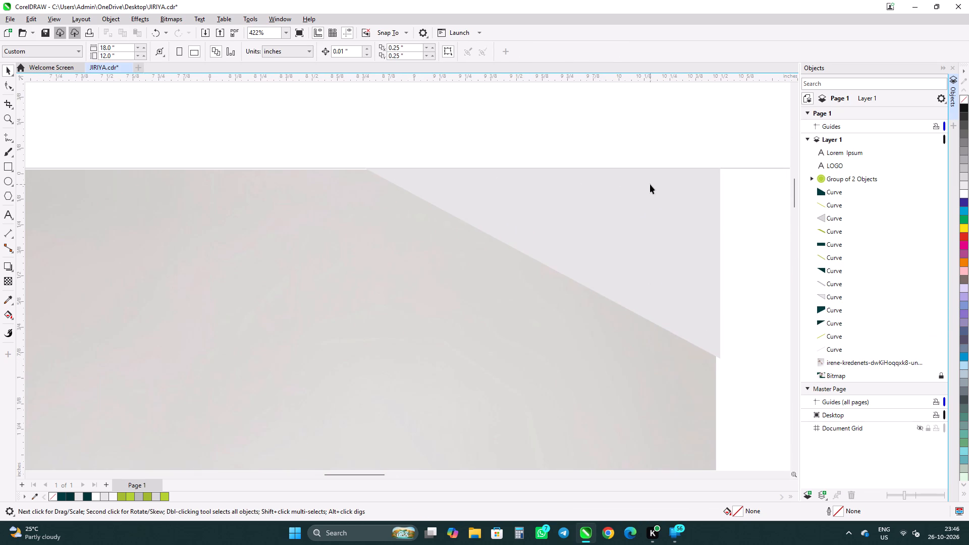
{"action": "left_click", "coordinate": [451, 270]}
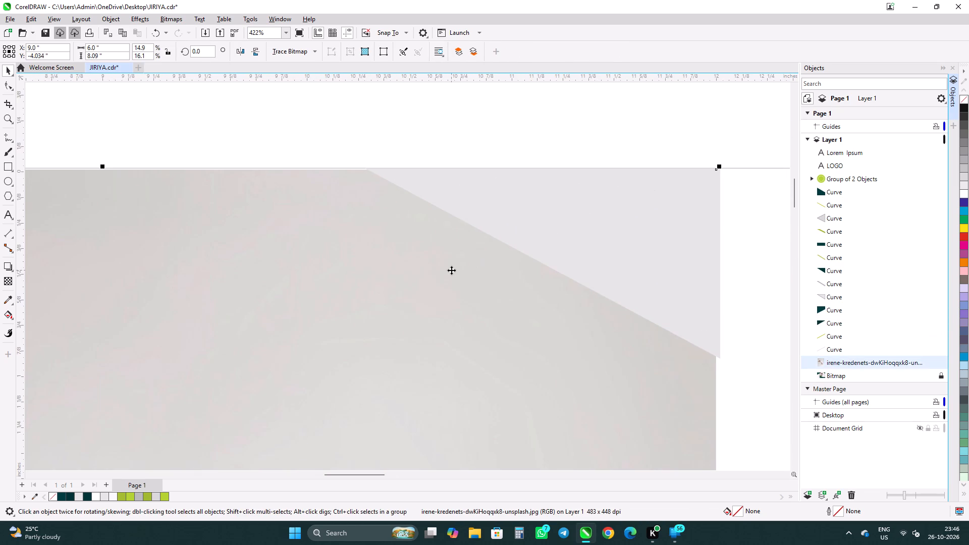
{"action": "key", "text": "Up"}
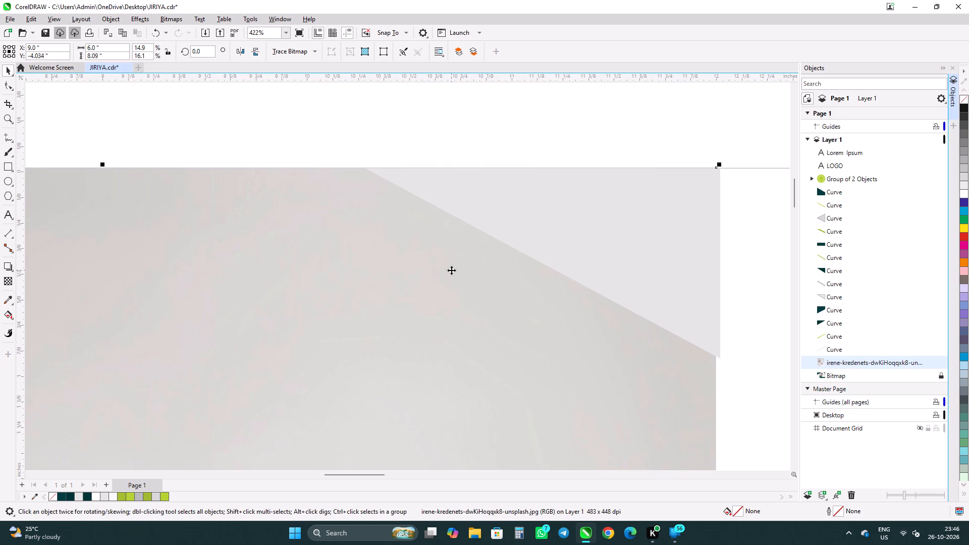
Narrow the light grey triangle at the middle panel's top-right corner to about 1.715" wide, ending at the shoe photo's right edge.
{"action": "left_click", "coordinate": [717, 312]}
{"action": "left_click", "coordinate": [790, 354]}
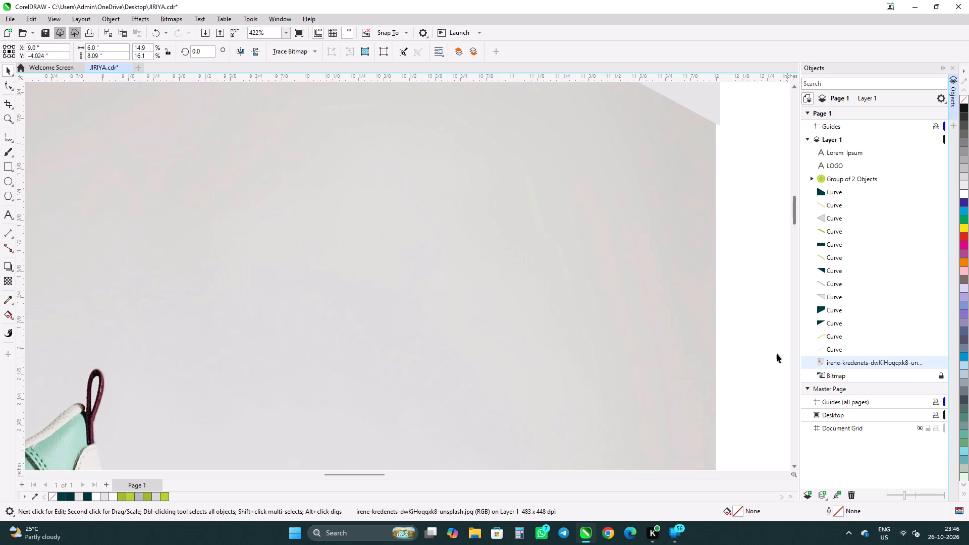
{"action": "scroll", "coordinate": [811, 277], "scroll_direction": "down", "scroll_amount": 7}
{"action": "scroll", "coordinate": [652, 263], "scroll_direction": "down", "scroll_amount": 6}
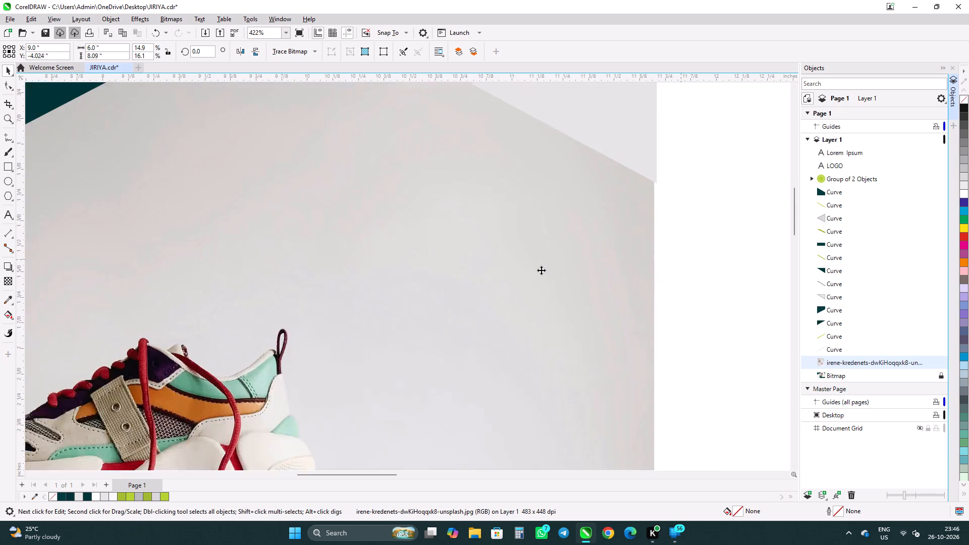
{"action": "scroll", "coordinate": [574, 250], "scroll_direction": "down", "scroll_amount": 4}
{"action": "left_click", "coordinate": [579, 142]}
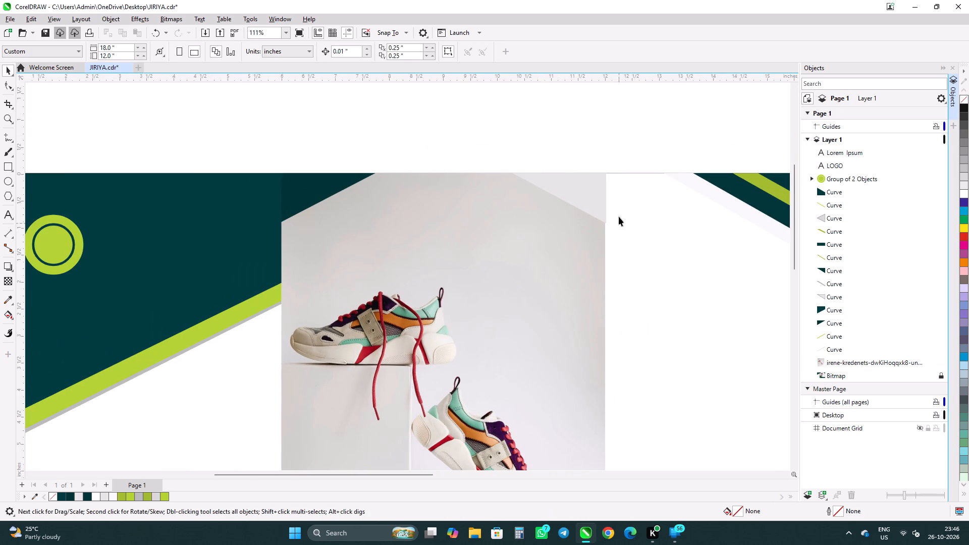
{"action": "scroll", "coordinate": [593, 176], "scroll_direction": "up", "scroll_amount": 6}
{"action": "left_click", "coordinate": [601, 207]}
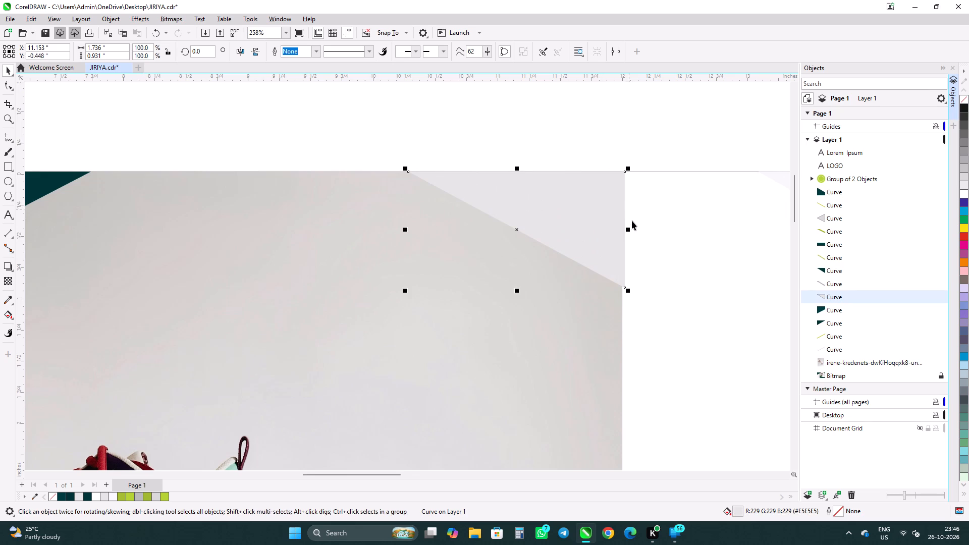
{"action": "left_click", "coordinate": [632, 230]}
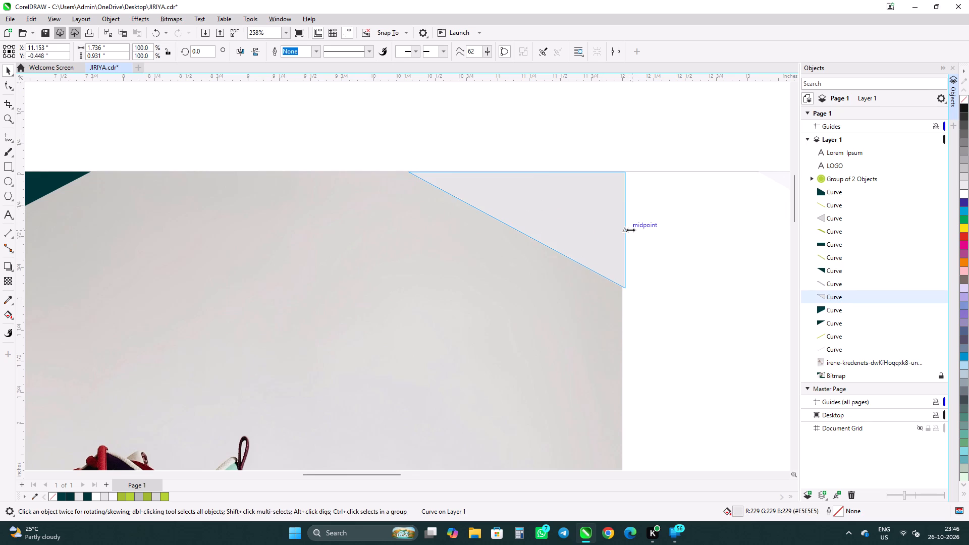
{"action": "left_click", "coordinate": [650, 115]}
Examine how the left end of the middle panel's lime stripe lines up with the shoe photo's left edge.
{"action": "scroll", "coordinate": [633, 232], "scroll_direction": "down", "scroll_amount": 3}
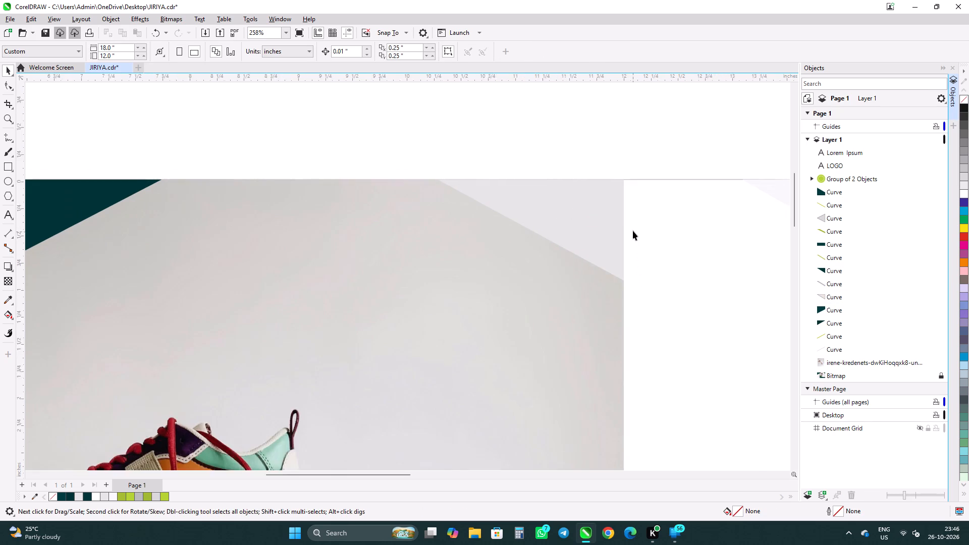
{"action": "scroll", "coordinate": [633, 231], "scroll_direction": "down", "scroll_amount": 12}
{"action": "scroll", "coordinate": [518, 326], "scroll_direction": "up", "scroll_amount": 5}
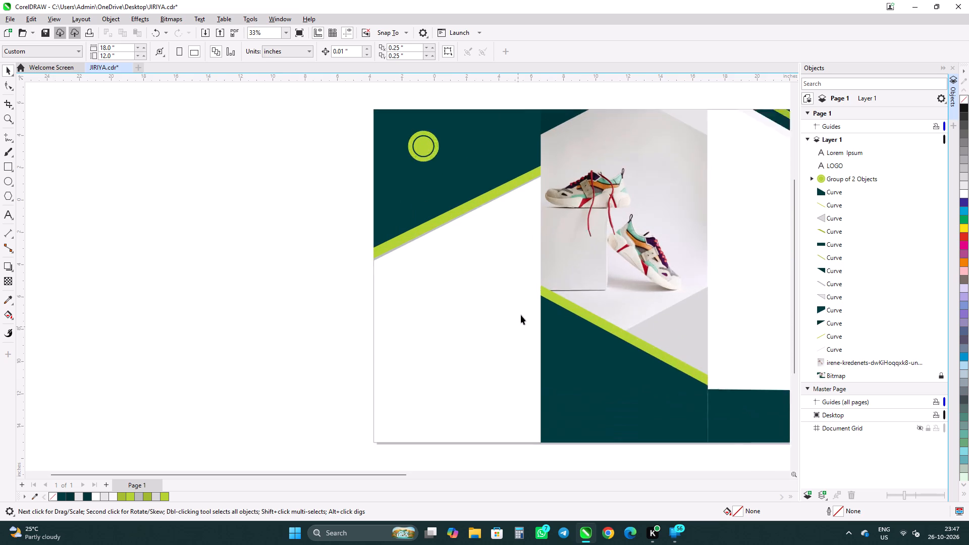
{"action": "scroll", "coordinate": [546, 312], "scroll_direction": "up", "scroll_amount": 11}
{"action": "scroll", "coordinate": [523, 181], "scroll_direction": "up", "scroll_amount": 9}
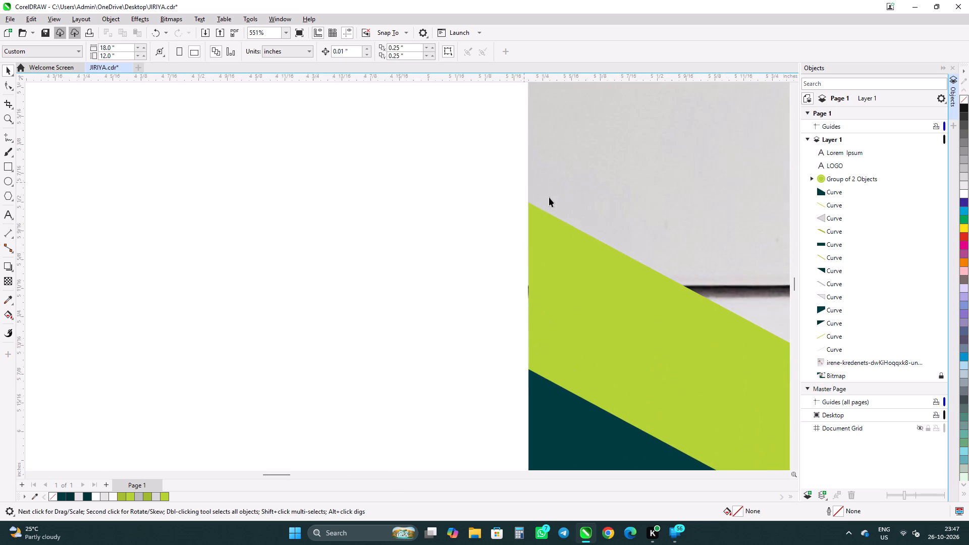
{"action": "scroll", "coordinate": [555, 303], "scroll_direction": "up", "scroll_amount": 5}
{"action": "left_click", "coordinate": [536, 286]}
{"action": "scroll", "coordinate": [517, 291], "scroll_direction": "down", "scroll_amount": 5}
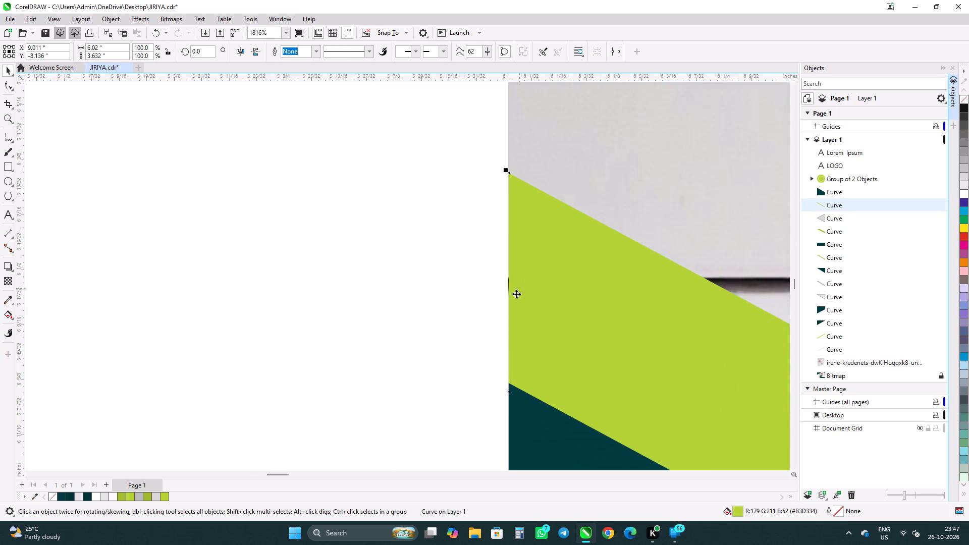
{"action": "scroll", "coordinate": [516, 295], "scroll_direction": "down", "scroll_amount": 4}
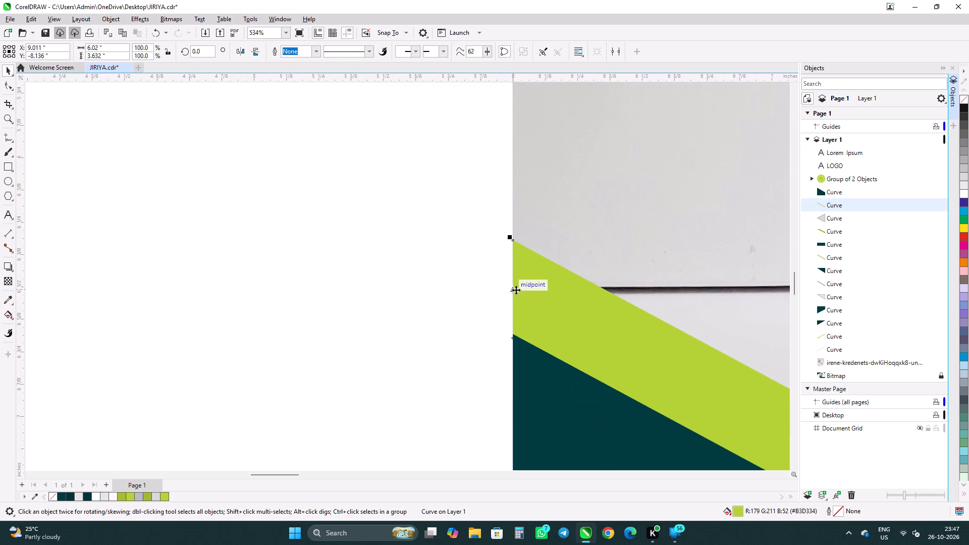
{"action": "scroll", "coordinate": [515, 293], "scroll_direction": "up", "scroll_amount": 7}
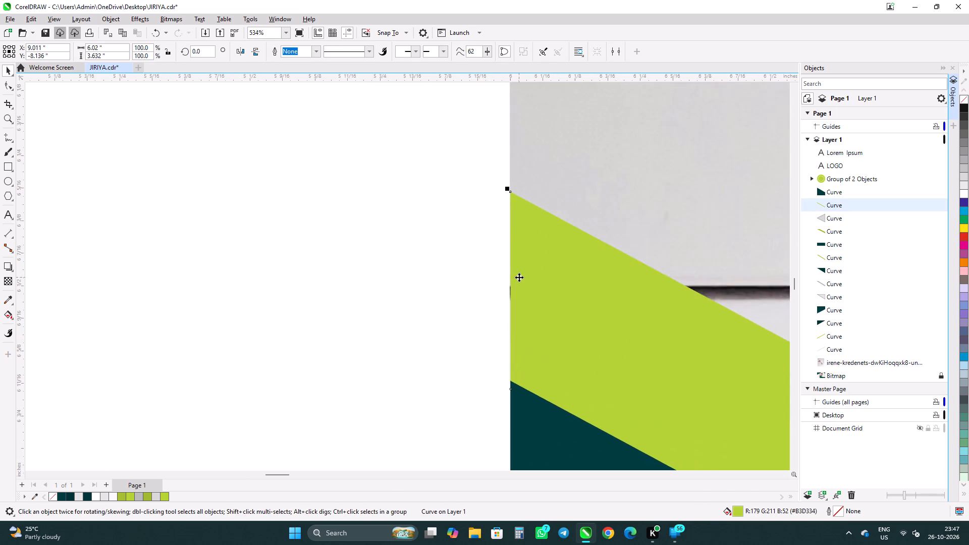
{"action": "scroll", "coordinate": [519, 277], "scroll_direction": "up", "scroll_amount": 9}
{"action": "scroll", "coordinate": [513, 291], "scroll_direction": "down", "scroll_amount": 16}
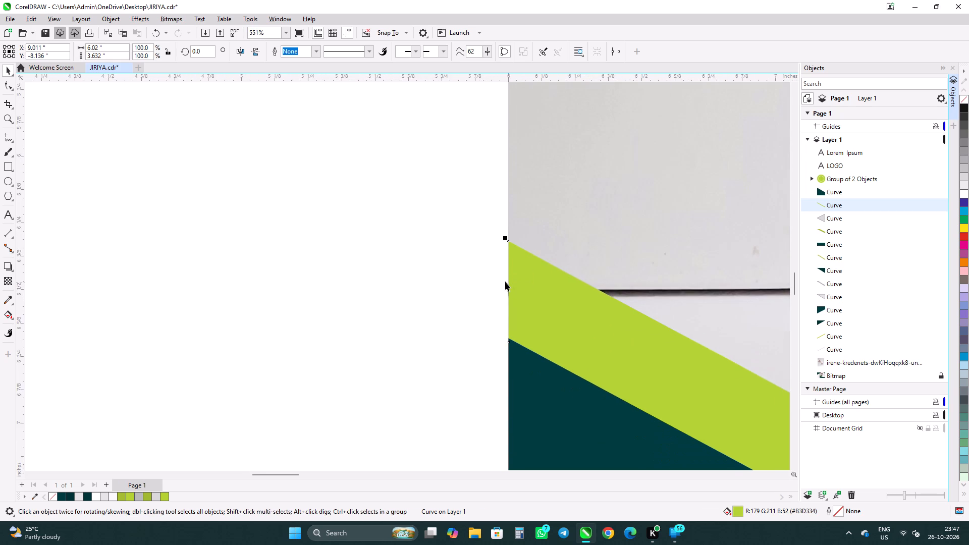
{"action": "scroll", "coordinate": [505, 282], "scroll_direction": "down", "scroll_amount": 4}
{"action": "left_click", "coordinate": [428, 273]}
{"action": "scroll", "coordinate": [467, 313], "scroll_direction": "down", "scroll_amount": 6}
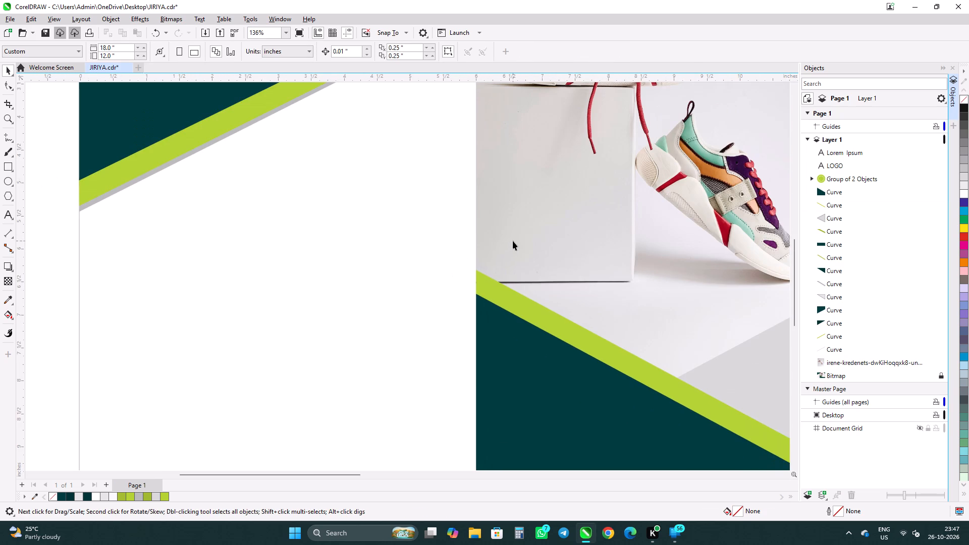
Shift the shoe photo slightly right, centring it at about X 9.004", Y -4.023", against the left end of the lime stripe.
{"action": "left_click", "coordinate": [513, 241]}
{"action": "scroll", "coordinate": [513, 241], "scroll_direction": "down", "scroll_amount": 4}
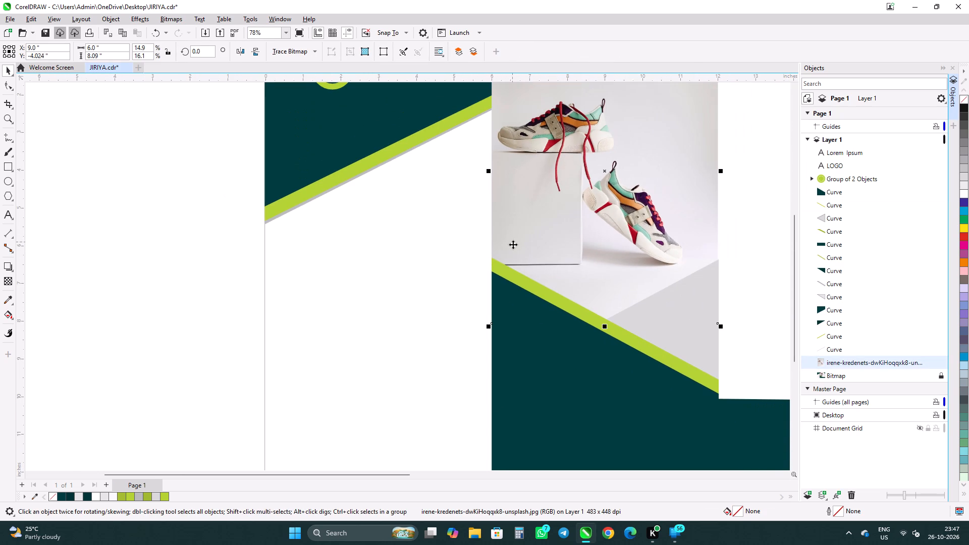
{"action": "scroll", "coordinate": [509, 220], "scroll_direction": "up", "scroll_amount": 4}
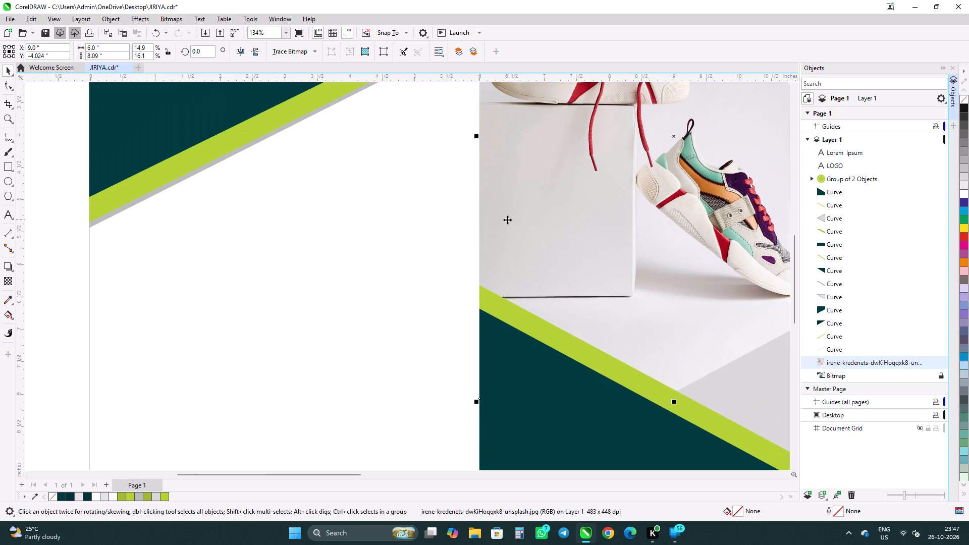
{"action": "left_click", "coordinate": [507, 224]}
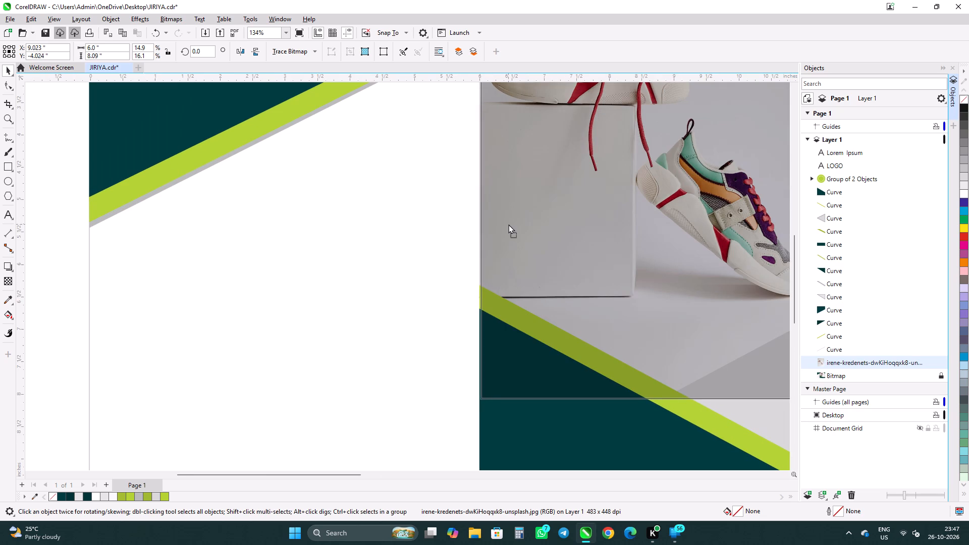
{"action": "left_click", "coordinate": [449, 243]}
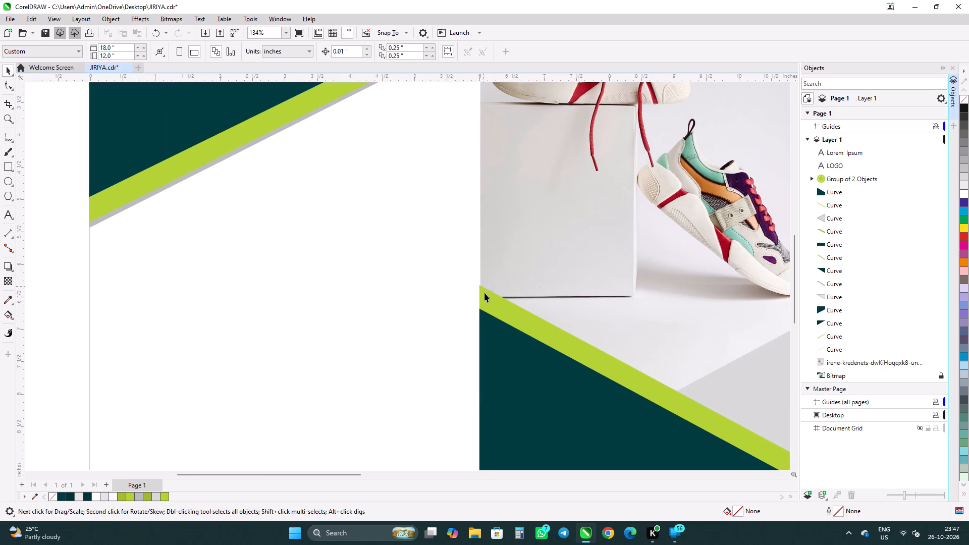
{"action": "scroll", "coordinate": [488, 298], "scroll_direction": "up", "scroll_amount": 15}
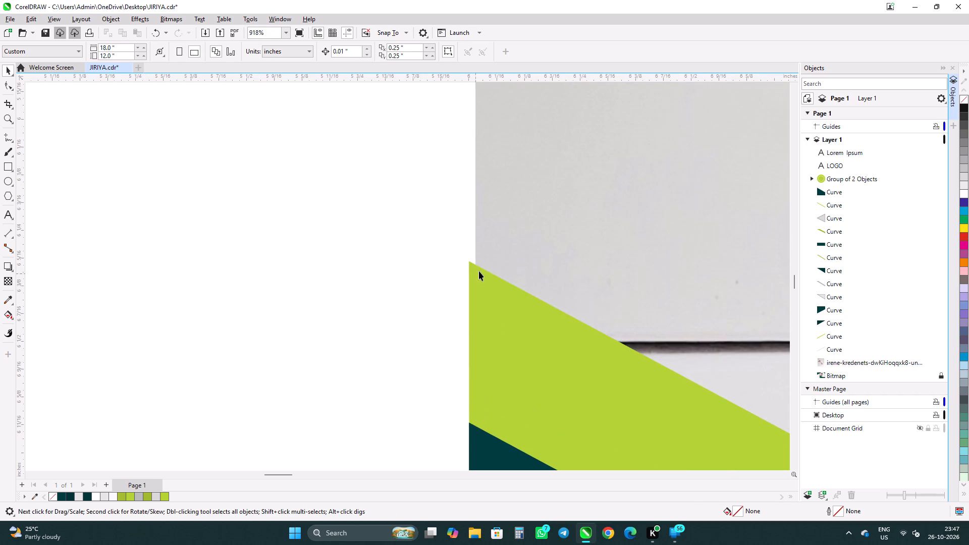
{"action": "scroll", "coordinate": [488, 254], "scroll_direction": "up", "scroll_amount": 3}
{"action": "left_click_drag", "start_coordinate": [517, 232], "coordinate": [510, 233]}
{"action": "left_click", "coordinate": [503, 227]}
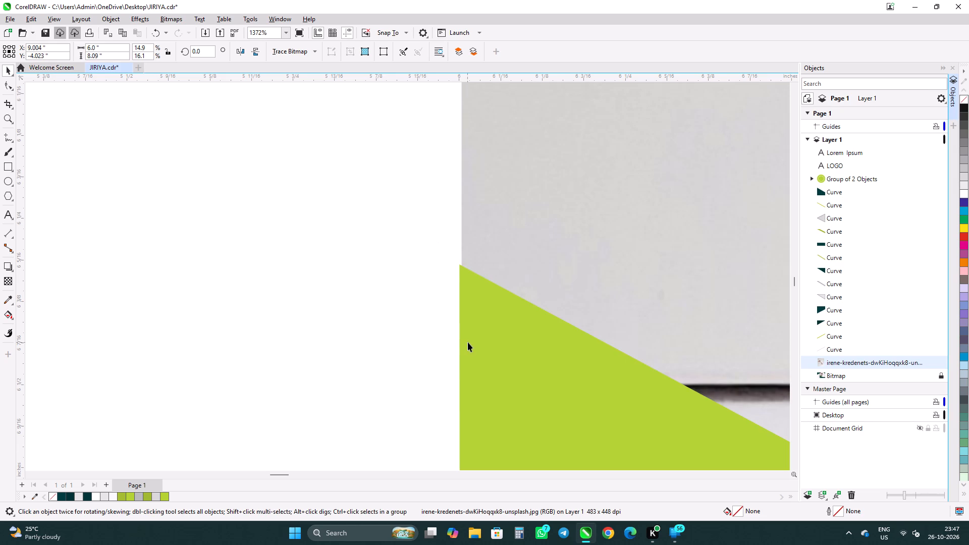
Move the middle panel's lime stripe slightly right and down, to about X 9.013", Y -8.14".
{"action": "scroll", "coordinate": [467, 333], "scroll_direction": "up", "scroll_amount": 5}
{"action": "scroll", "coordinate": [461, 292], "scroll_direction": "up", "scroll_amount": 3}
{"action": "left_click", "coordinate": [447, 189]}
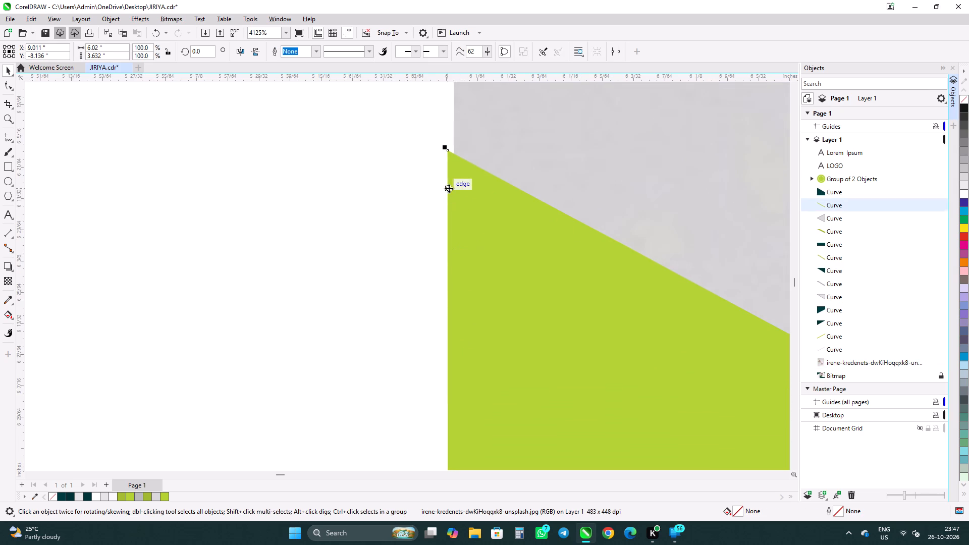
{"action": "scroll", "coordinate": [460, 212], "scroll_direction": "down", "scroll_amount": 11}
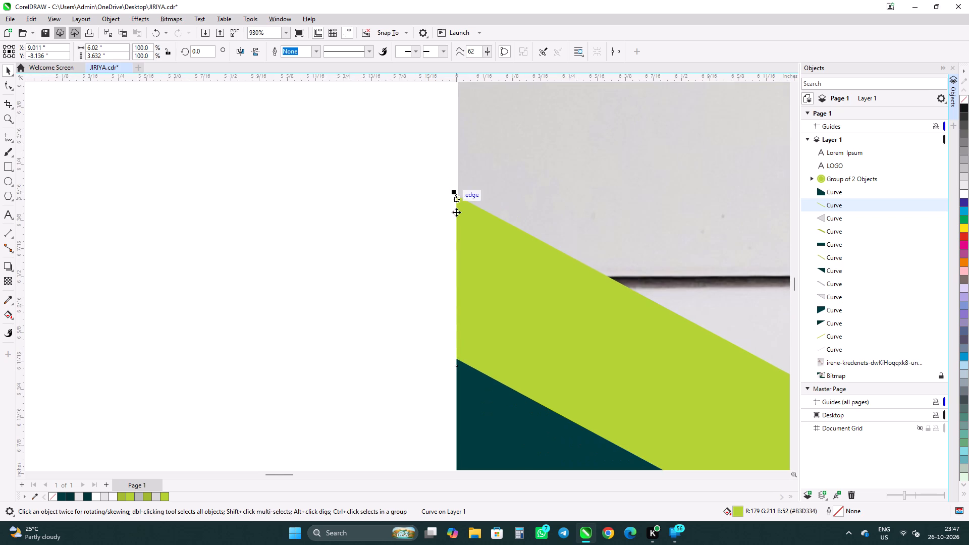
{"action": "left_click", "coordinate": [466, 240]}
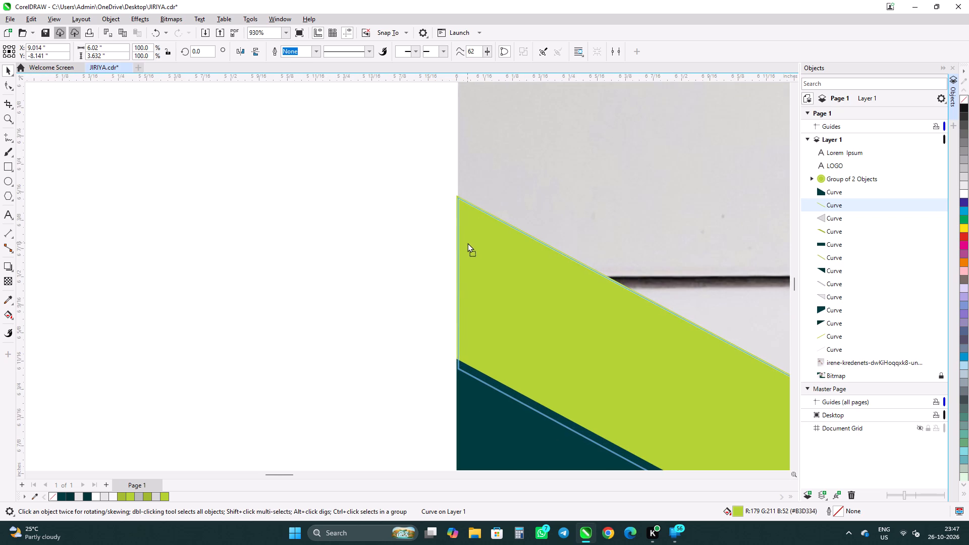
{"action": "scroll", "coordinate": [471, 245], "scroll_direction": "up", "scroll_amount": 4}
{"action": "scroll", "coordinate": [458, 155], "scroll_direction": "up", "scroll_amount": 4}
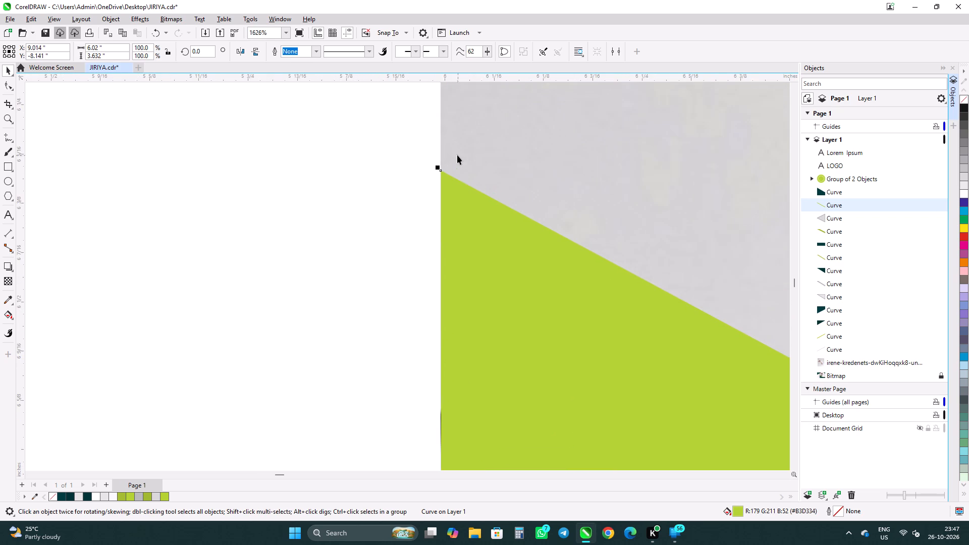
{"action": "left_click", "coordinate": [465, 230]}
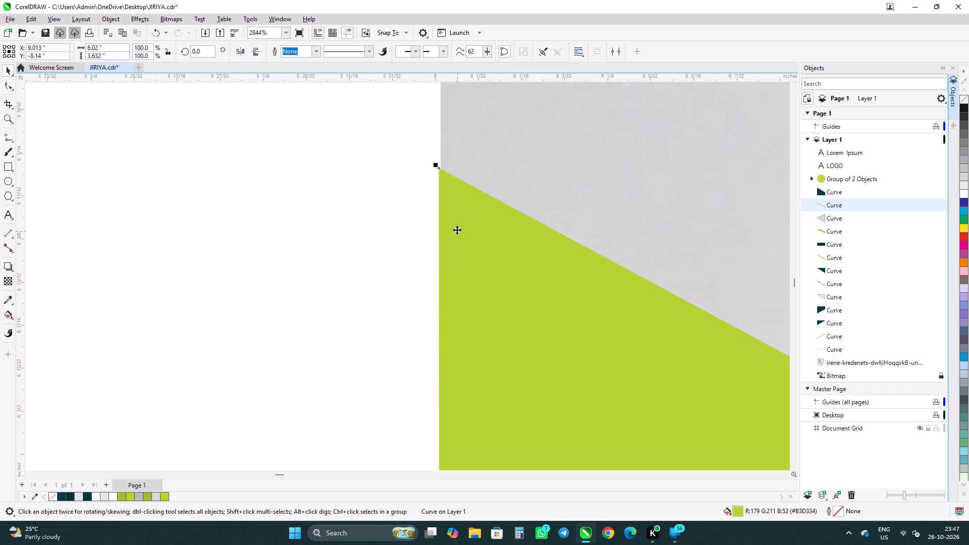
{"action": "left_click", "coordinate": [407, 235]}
Examine the middle panel's photo, corner shapes and lime stripe for clean alignment along the panel edges.
{"action": "scroll", "coordinate": [494, 233], "scroll_direction": "down", "scroll_amount": 3}
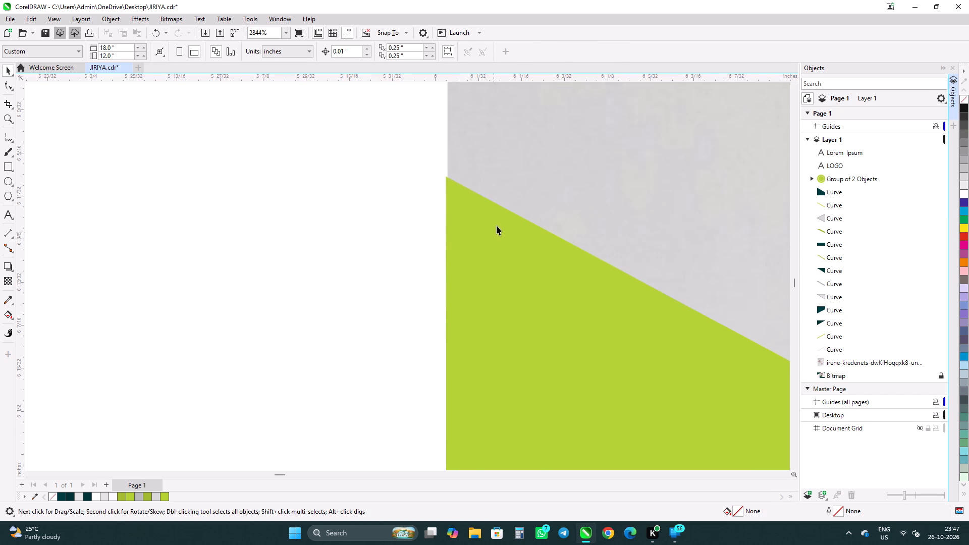
{"action": "scroll", "coordinate": [497, 226], "scroll_direction": "down", "scroll_amount": 8}
{"action": "scroll", "coordinate": [445, 220], "scroll_direction": "down", "scroll_amount": 13}
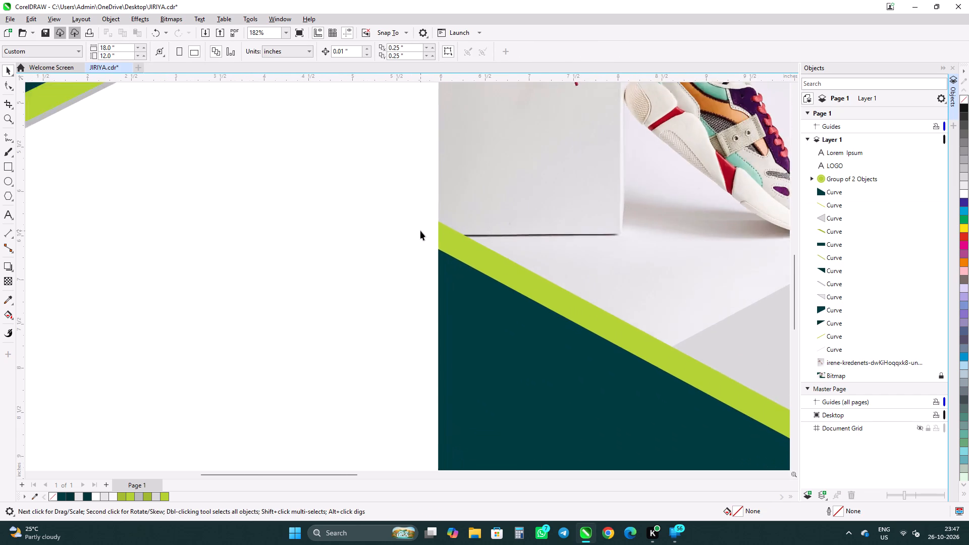
{"action": "left_click", "coordinate": [500, 215]}
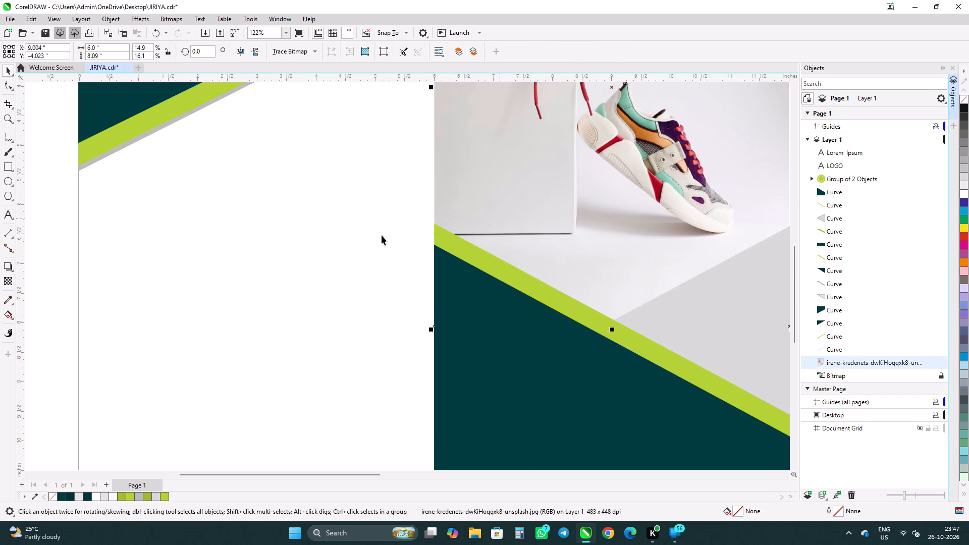
{"action": "scroll", "coordinate": [465, 265], "scroll_direction": "down", "scroll_amount": 6}
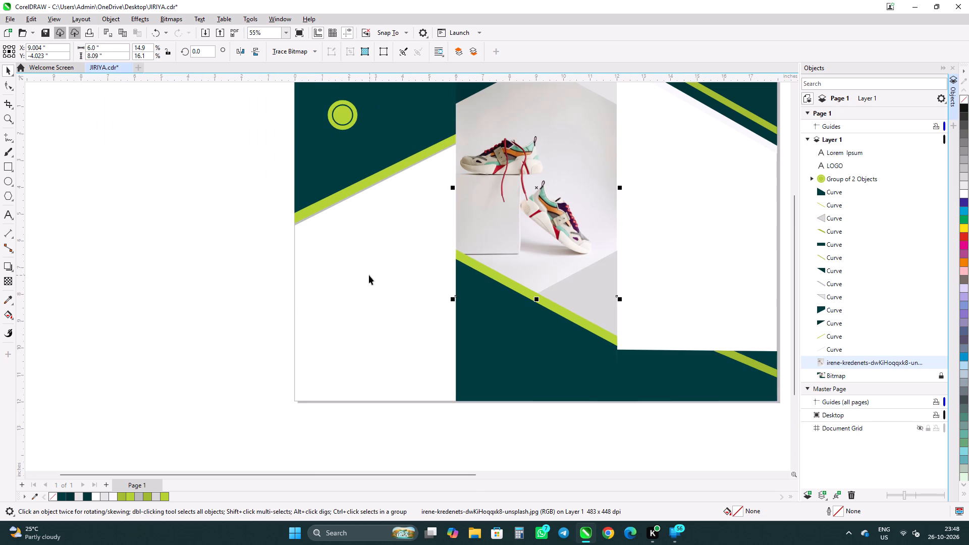
{"action": "left_click", "coordinate": [369, 275]}
{"action": "scroll", "coordinate": [578, 252], "scroll_direction": "down", "scroll_amount": 4}
{"action": "scroll", "coordinate": [550, 143], "scroll_direction": "up", "scroll_amount": 11}
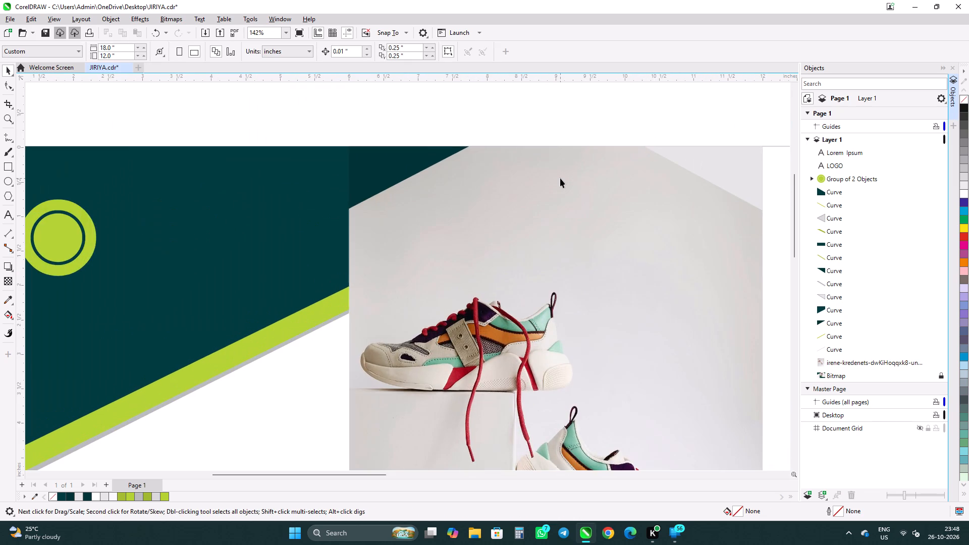
{"action": "scroll", "coordinate": [560, 178], "scroll_direction": "up", "scroll_amount": 4}
{"action": "scroll", "coordinate": [560, 178], "scroll_direction": "down", "scroll_amount": 11}
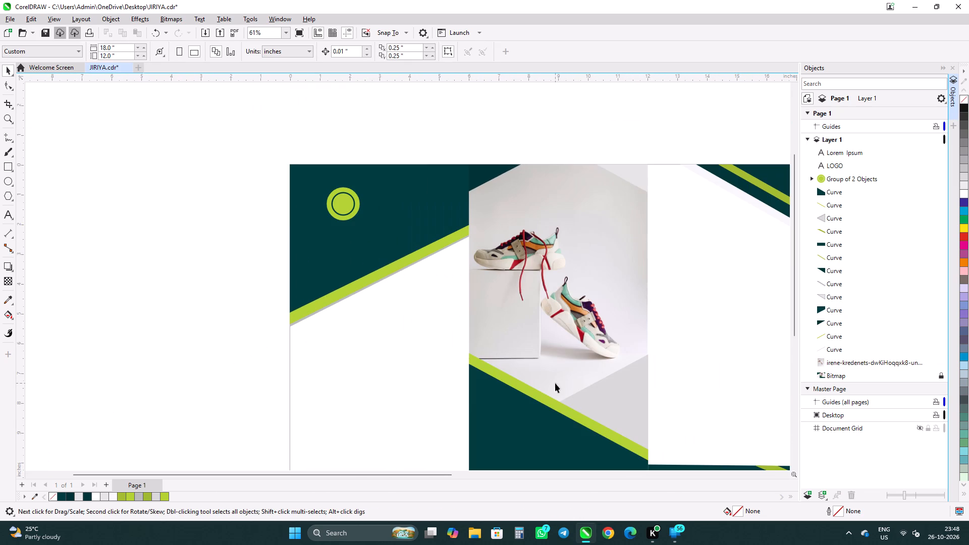
{"action": "scroll", "coordinate": [484, 423], "scroll_direction": "up", "scroll_amount": 4}
{"action": "scroll", "coordinate": [426, 339], "scroll_direction": "up", "scroll_amount": 5}
{"action": "scroll", "coordinate": [478, 360], "scroll_direction": "up", "scroll_amount": 4}
{"action": "scroll", "coordinate": [550, 335], "scroll_direction": "up", "scroll_amount": 5}
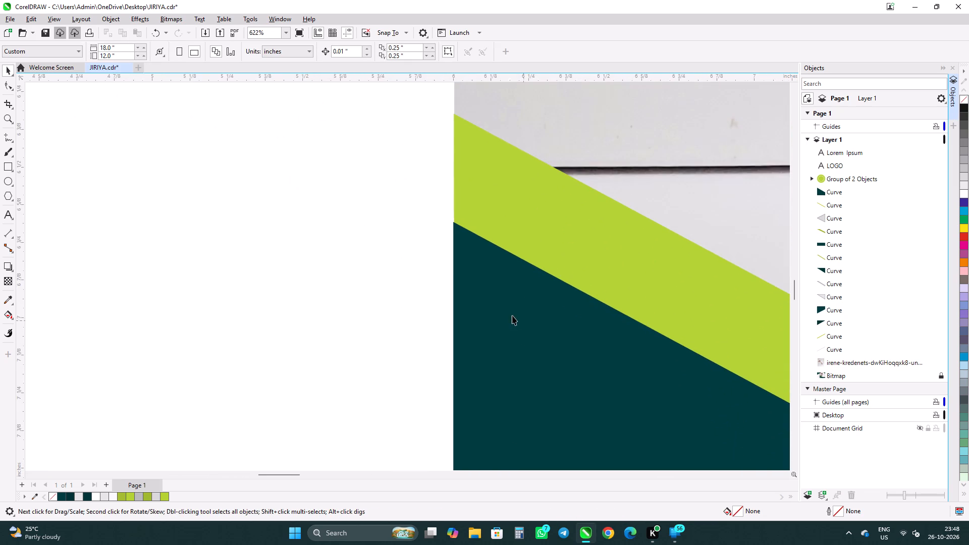
{"action": "scroll", "coordinate": [500, 305], "scroll_direction": "up", "scroll_amount": 4}
{"action": "scroll", "coordinate": [472, 292], "scroll_direction": "down", "scroll_amount": 12}
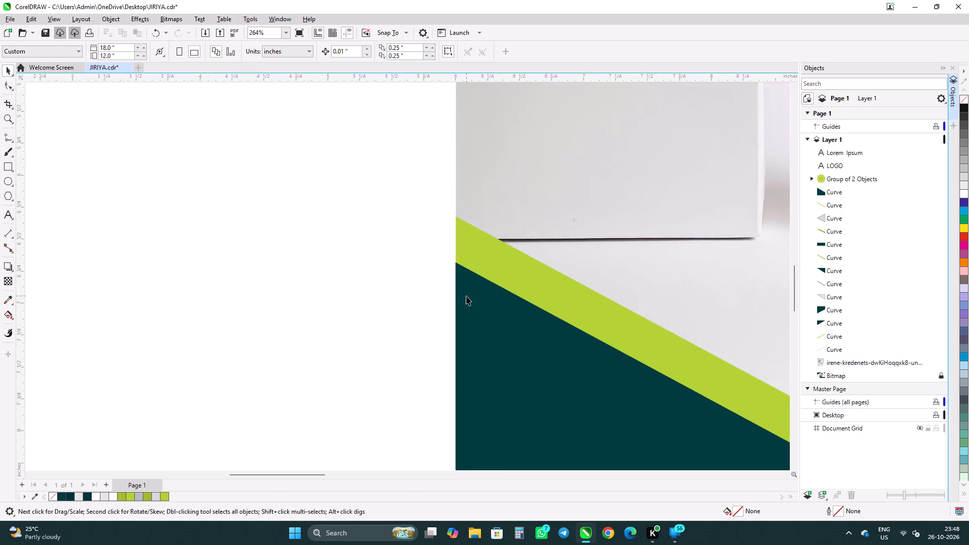
{"action": "scroll", "coordinate": [466, 296], "scroll_direction": "down", "scroll_amount": 16}
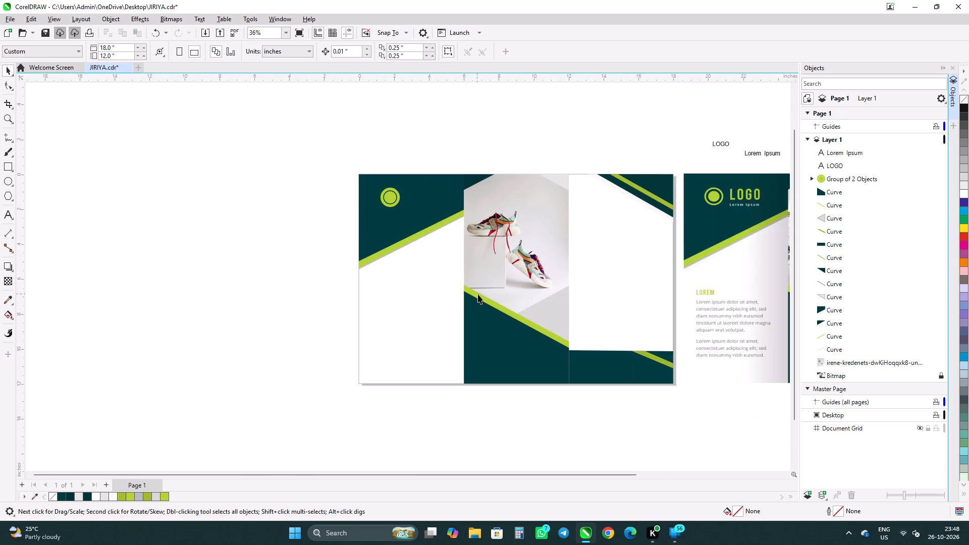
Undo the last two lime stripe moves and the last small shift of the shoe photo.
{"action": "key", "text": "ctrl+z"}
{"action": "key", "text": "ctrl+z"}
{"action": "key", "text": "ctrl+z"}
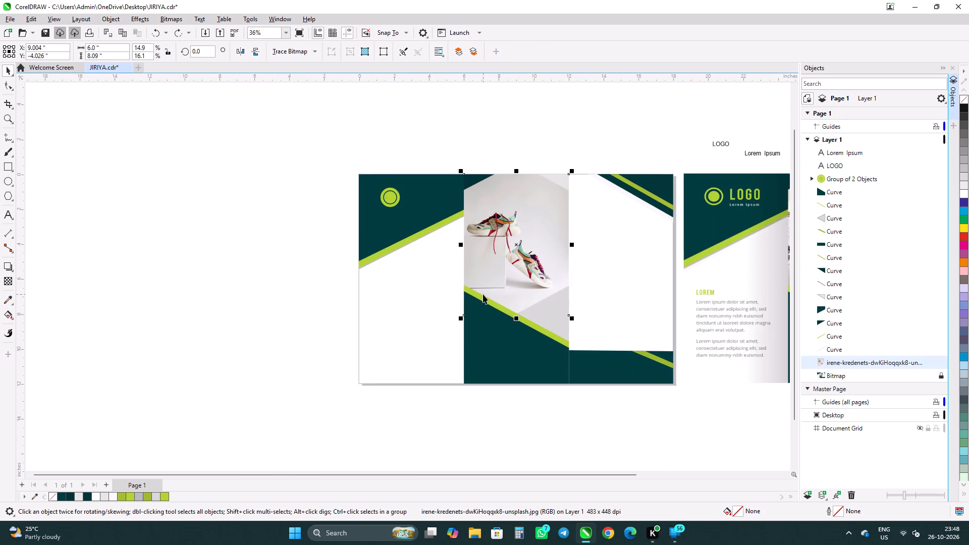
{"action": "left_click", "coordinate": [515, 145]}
Shift the shoe photo slightly left in small moves to about X 9.001", Y -4.026", flush with the lime stripe's left end.
{"action": "scroll", "coordinate": [463, 283], "scroll_direction": "up", "scroll_amount": 10}
{"action": "scroll", "coordinate": [466, 326], "scroll_direction": "up", "scroll_amount": 5}
{"action": "scroll", "coordinate": [427, 285], "scroll_direction": "up", "scroll_amount": 9}
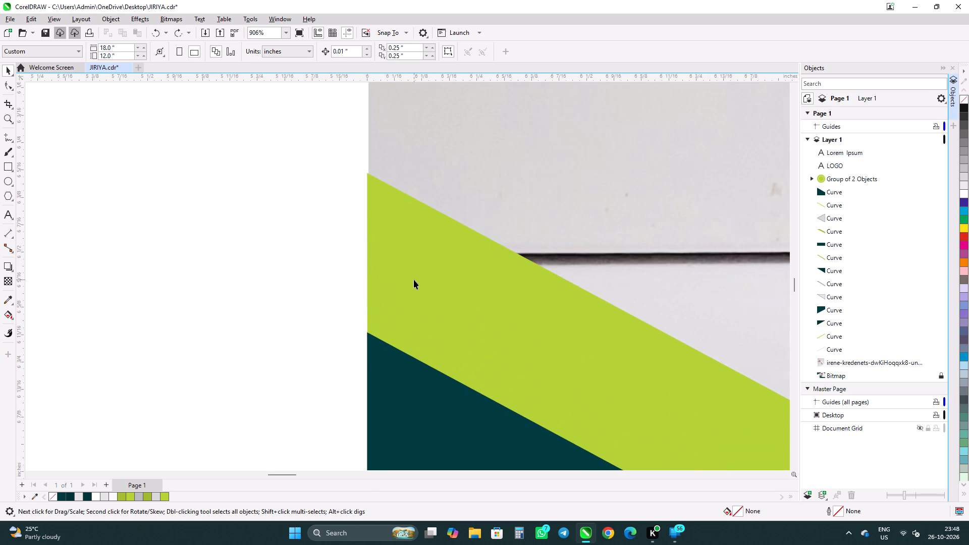
{"action": "scroll", "coordinate": [414, 280], "scroll_direction": "up", "scroll_amount": 3}
{"action": "scroll", "coordinate": [414, 280], "scroll_direction": "down", "scroll_amount": 12}
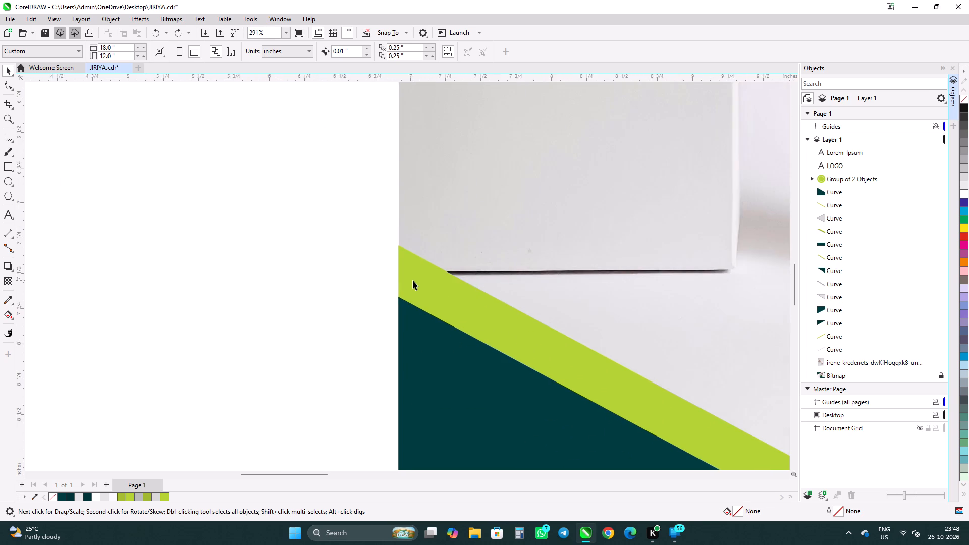
{"action": "scroll", "coordinate": [413, 280], "scroll_direction": "down", "scroll_amount": 6}
{"action": "scroll", "coordinate": [411, 235], "scroll_direction": "up", "scroll_amount": 8}
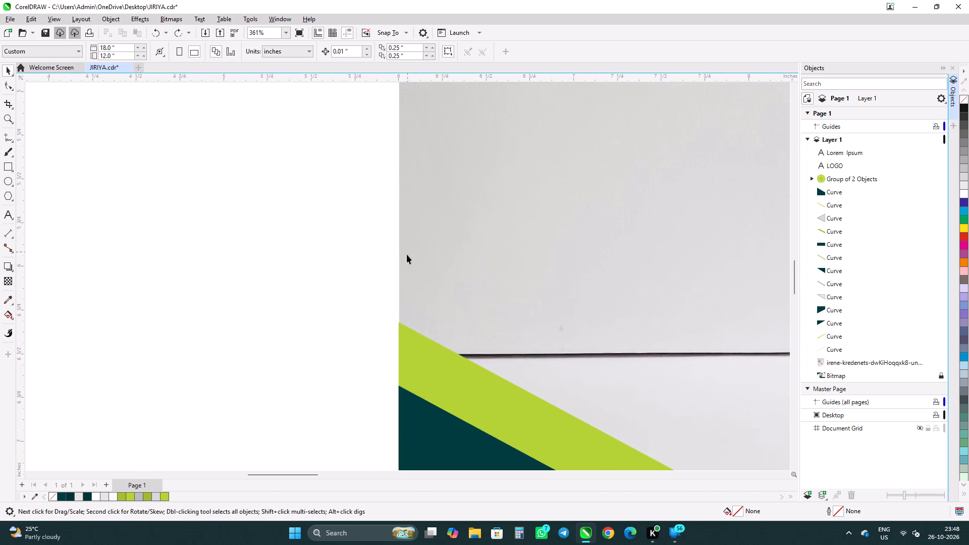
{"action": "scroll", "coordinate": [390, 298], "scroll_direction": "up", "scroll_amount": 4}
{"action": "scroll", "coordinate": [423, 348], "scroll_direction": "up", "scroll_amount": 10}
{"action": "scroll", "coordinate": [372, 331], "scroll_direction": "up", "scroll_amount": 6}
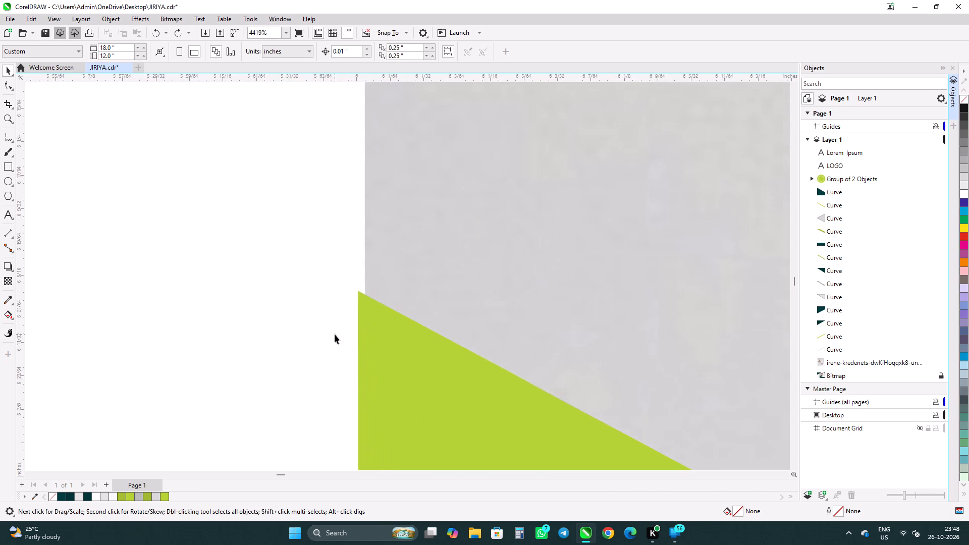
{"action": "scroll", "coordinate": [334, 334], "scroll_direction": "up", "scroll_amount": 5}
{"action": "left_click_drag", "start_coordinate": [427, 240], "coordinate": [423, 240]}
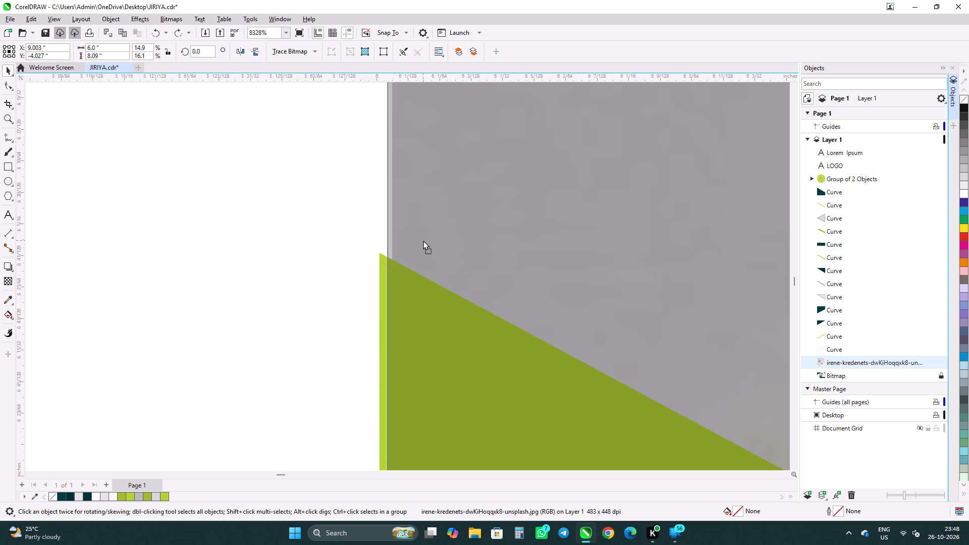
{"action": "left_click_drag", "start_coordinate": [423, 240], "coordinate": [420, 240]}
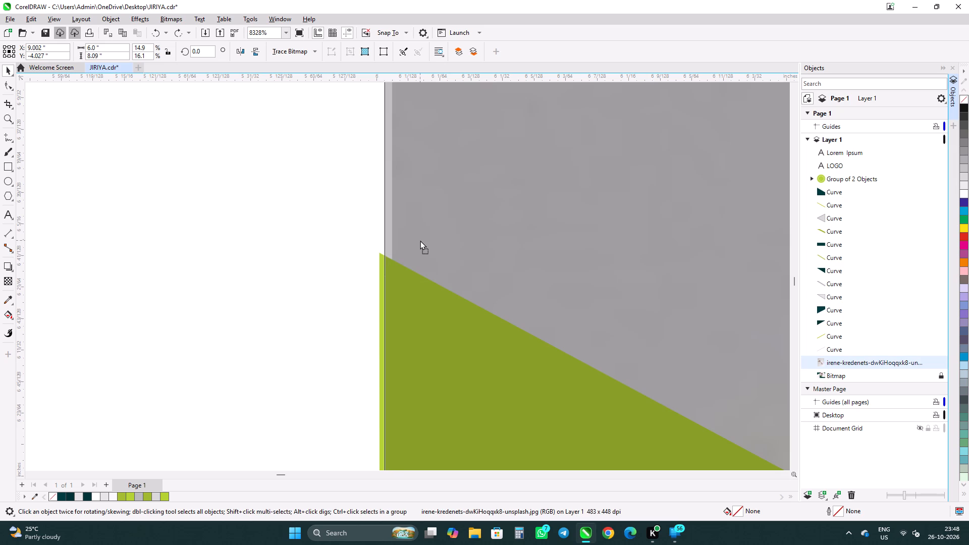
{"action": "left_click_drag", "start_coordinate": [420, 240], "coordinate": [419, 240]}
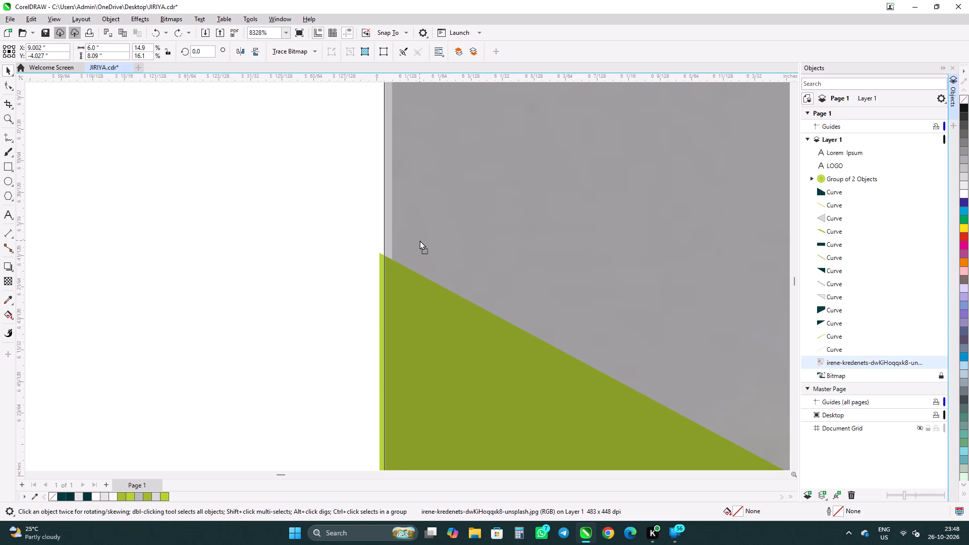
{"action": "left_click_drag", "start_coordinate": [419, 240], "coordinate": [417, 240]}
{"action": "left_click_drag", "start_coordinate": [417, 241], "coordinate": [420, 240]}
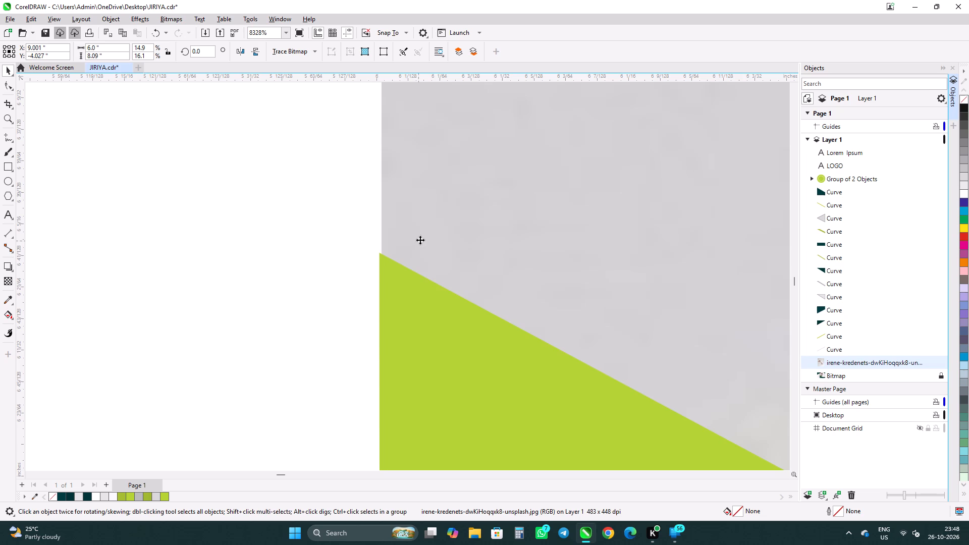
{"action": "left_click_drag", "start_coordinate": [420, 240], "coordinate": [423, 239]}
{"action": "left_click_drag", "start_coordinate": [428, 236], "coordinate": [421, 236]}
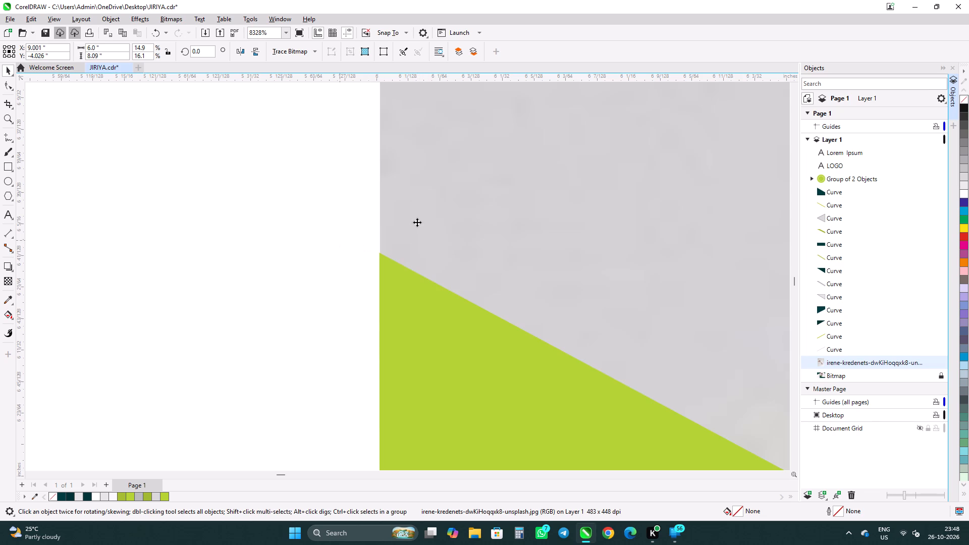
Examine the shoe photo's fit along the middle panel, especially its right edge below the pale grey corner triangle.
{"action": "scroll", "coordinate": [417, 222], "scroll_direction": "down", "scroll_amount": 12}
{"action": "scroll", "coordinate": [386, 262], "scroll_direction": "down", "scroll_amount": 18}
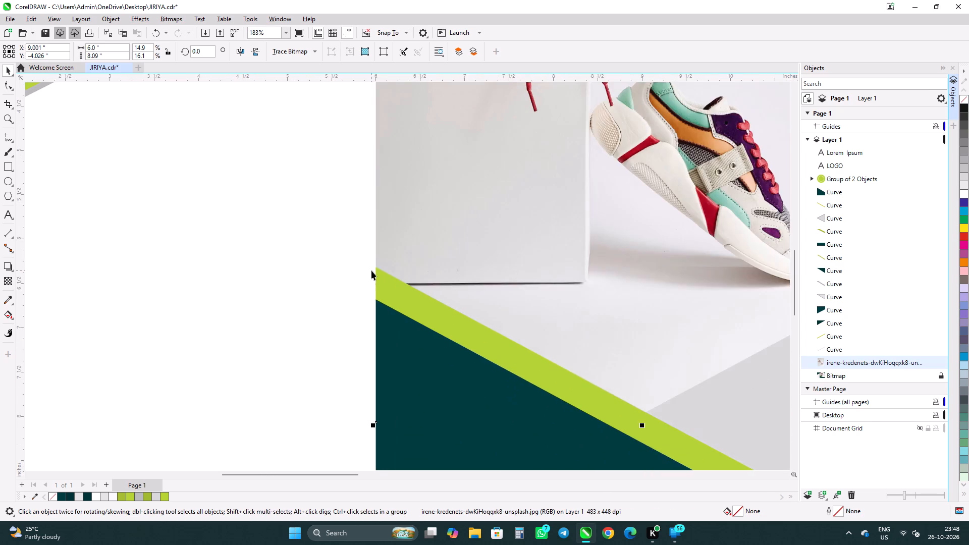
{"action": "scroll", "coordinate": [371, 270], "scroll_direction": "down", "scroll_amount": 7}
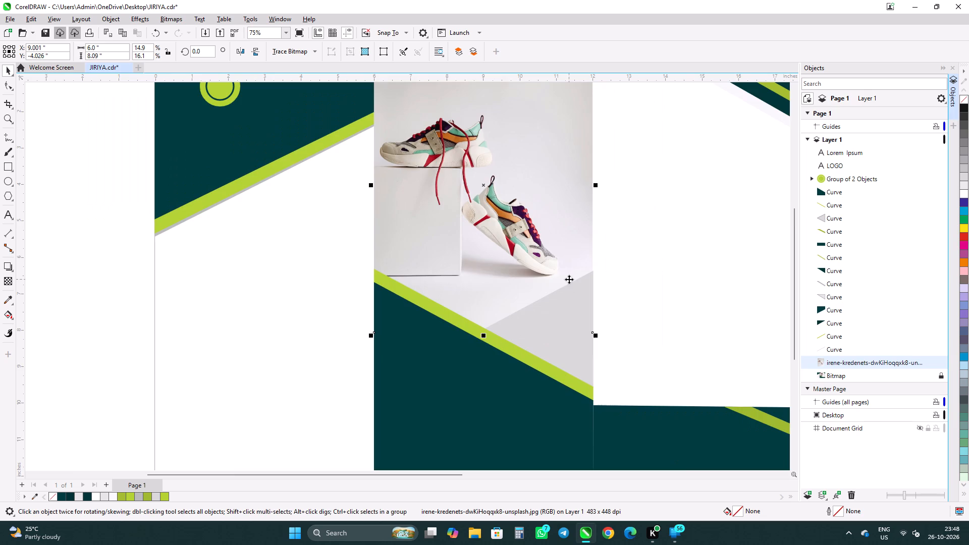
{"action": "scroll", "coordinate": [572, 285], "scroll_direction": "down", "scroll_amount": 6}
{"action": "scroll", "coordinate": [600, 197], "scroll_direction": "up", "scroll_amount": 11}
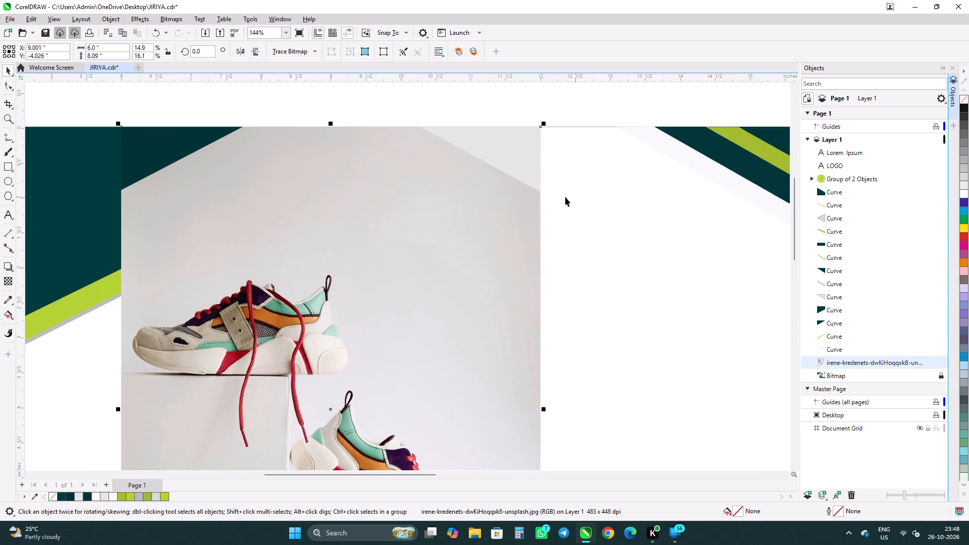
{"action": "scroll", "coordinate": [565, 197], "scroll_direction": "up", "scroll_amount": 9}
{"action": "scroll", "coordinate": [496, 201], "scroll_direction": "up", "scroll_amount": 9}
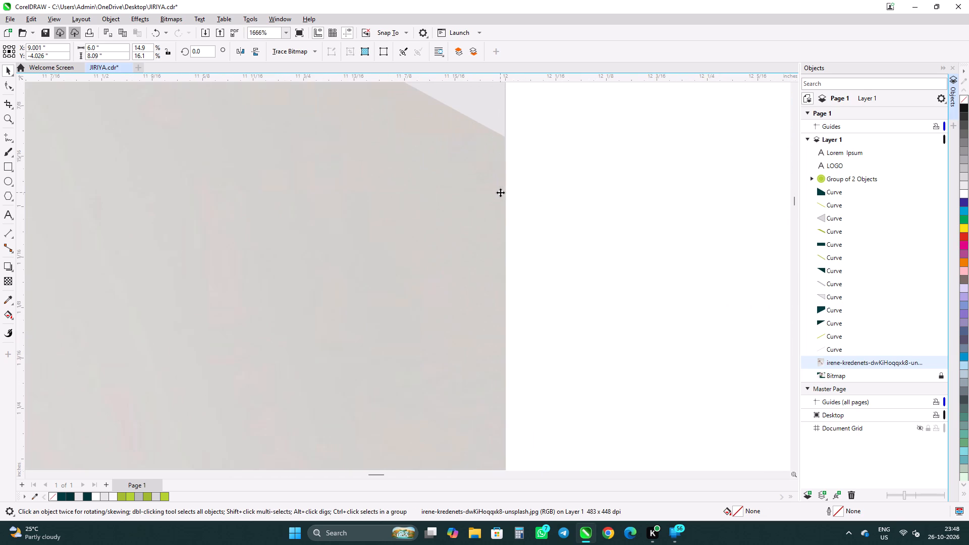
{"action": "scroll", "coordinate": [500, 192], "scroll_direction": "down", "scroll_amount": 6}
{"action": "scroll", "coordinate": [519, 233], "scroll_direction": "down", "scroll_amount": 9}
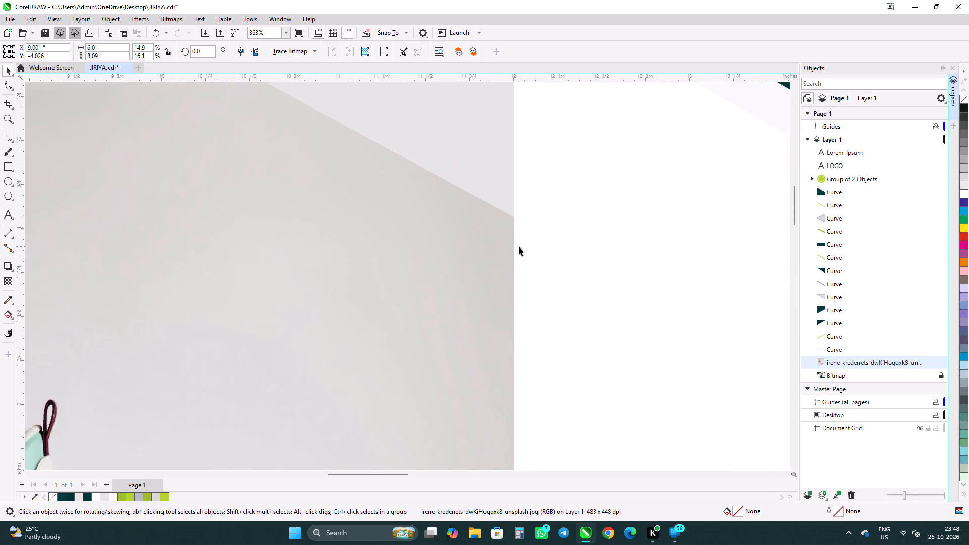
{"action": "scroll", "coordinate": [519, 246], "scroll_direction": "down", "scroll_amount": 2}
Move the lower node of the middle panel's pale grey top-corner triangle slightly right, onto the shoe photo's right edge.
{"action": "scroll", "coordinate": [471, 136], "scroll_direction": "up", "scroll_amount": 7}
{"action": "scroll", "coordinate": [520, 157], "scroll_direction": "up", "scroll_amount": 4}
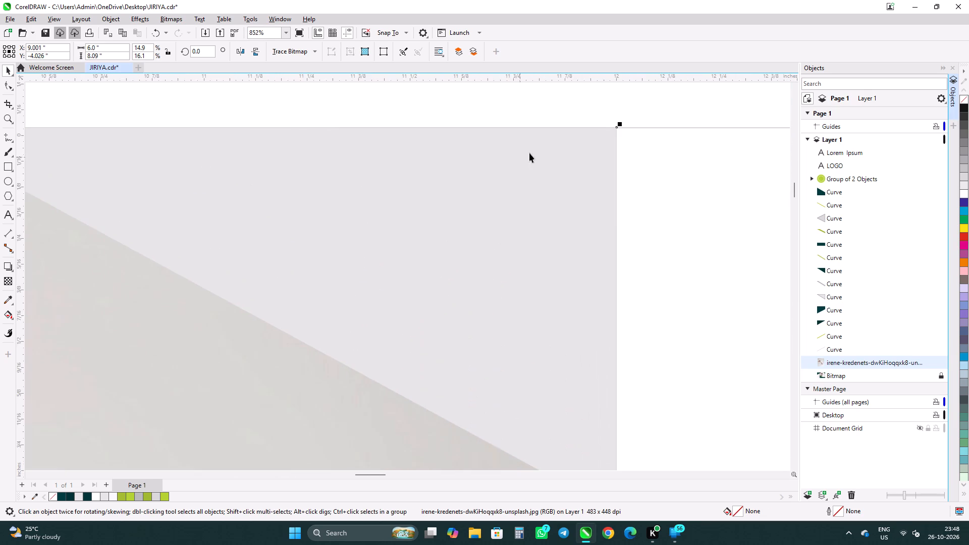
{"action": "scroll", "coordinate": [594, 129], "scroll_direction": "up", "scroll_amount": 2}
{"action": "scroll", "coordinate": [585, 132], "scroll_direction": "down", "scroll_amount": 6}
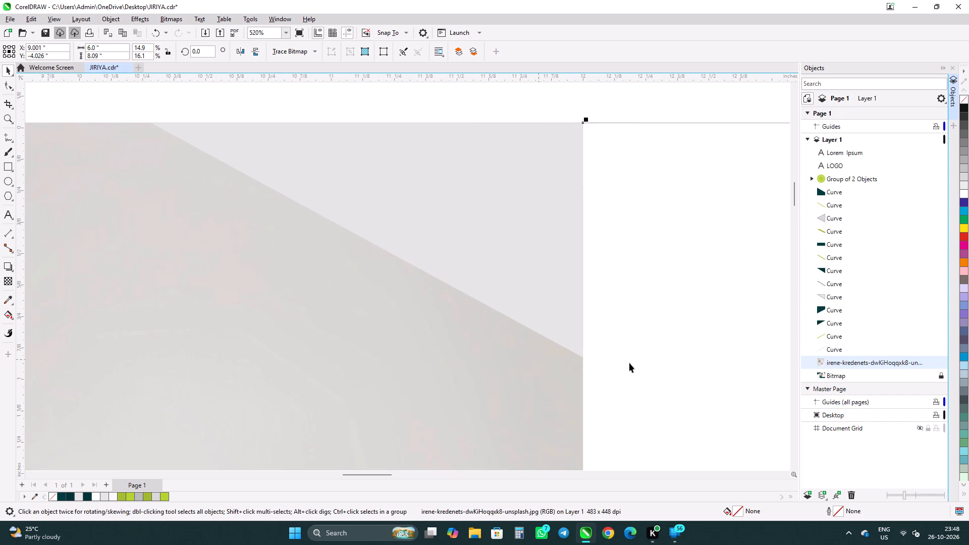
{"action": "scroll", "coordinate": [584, 417], "scroll_direction": "up", "scroll_amount": 4}
{"action": "scroll", "coordinate": [566, 312], "scroll_direction": "up", "scroll_amount": 5}
{"action": "scroll", "coordinate": [645, 311], "scroll_direction": "up", "scroll_amount": 9}
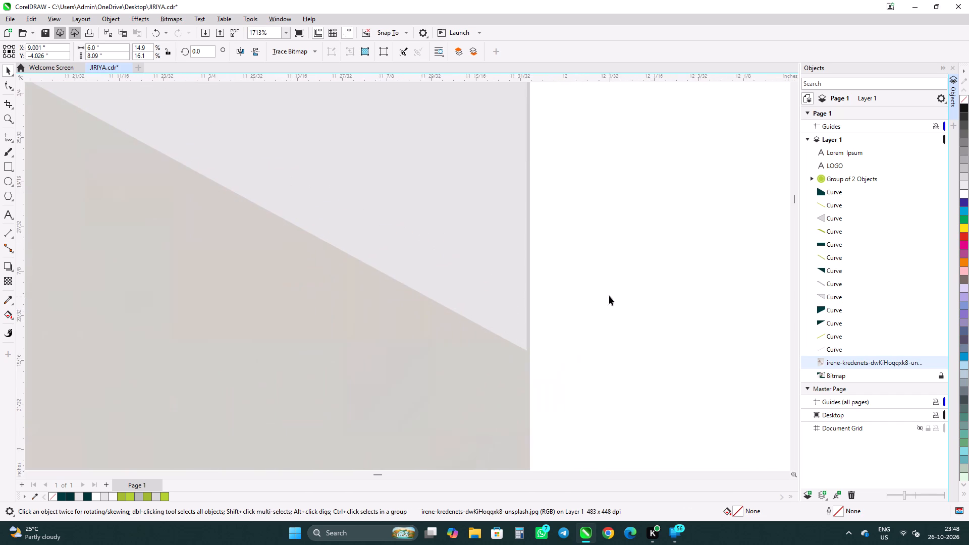
{"action": "scroll", "coordinate": [590, 296], "scroll_direction": "up", "scroll_amount": 4}
{"action": "left_click", "coordinate": [480, 327]}
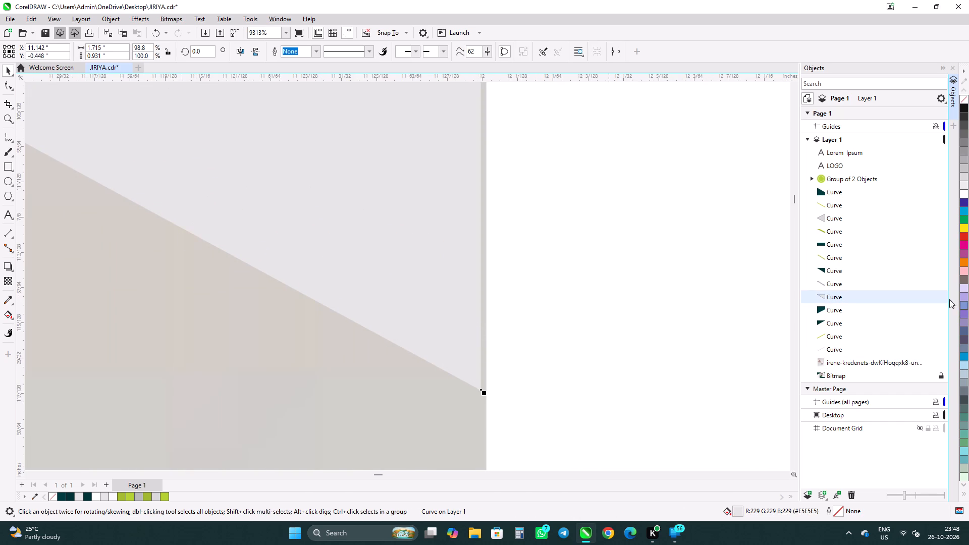
{"action": "left_click", "coordinate": [6, 83]}
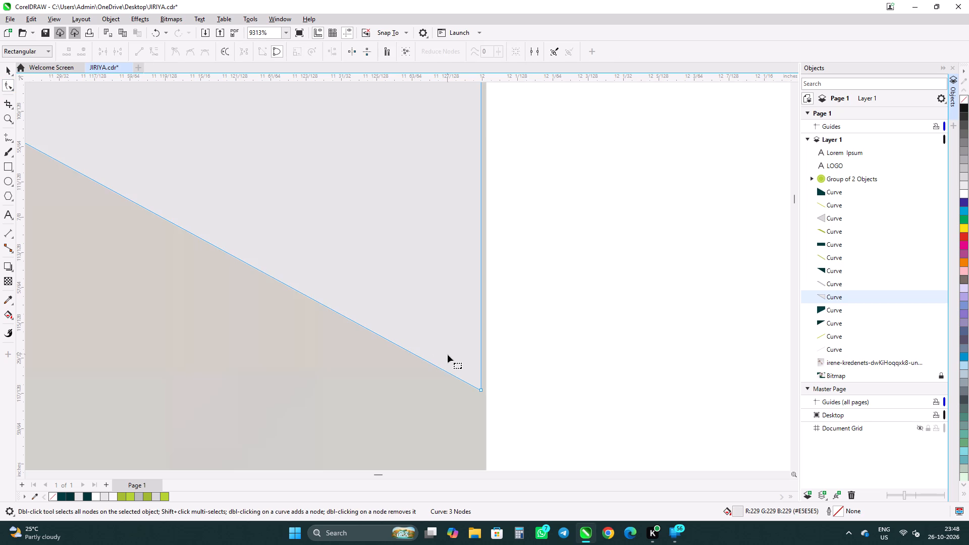
{"action": "left_click", "coordinate": [481, 389], "text": "ctrl"}
{"action": "scroll", "coordinate": [515, 374], "scroll_direction": "down", "scroll_amount": 7, "text": "ctrl"}
{"action": "scroll", "coordinate": [515, 376], "scroll_direction": "down", "scroll_amount": 16, "text": "ctrl"}
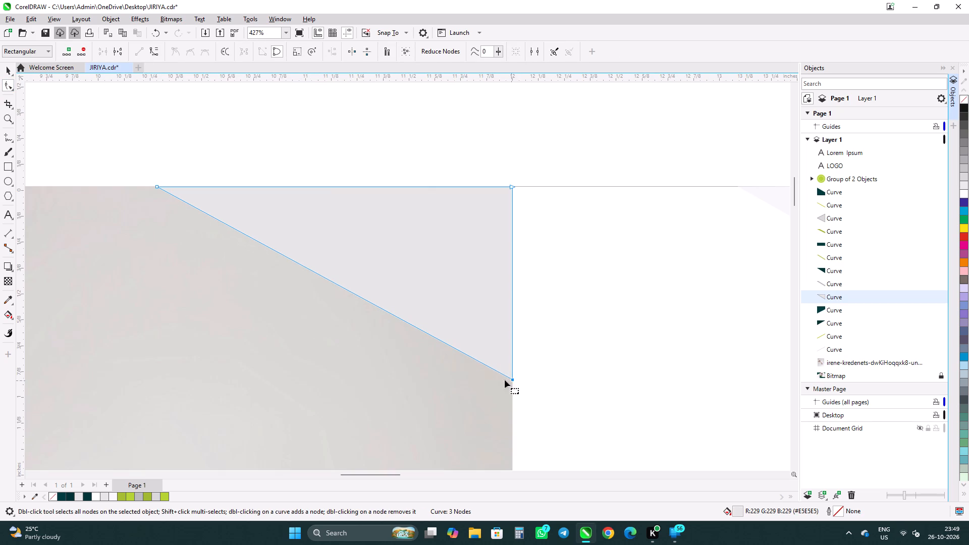
{"action": "scroll", "coordinate": [512, 384], "scroll_direction": "up", "scroll_amount": 16, "text": "ctrl"}
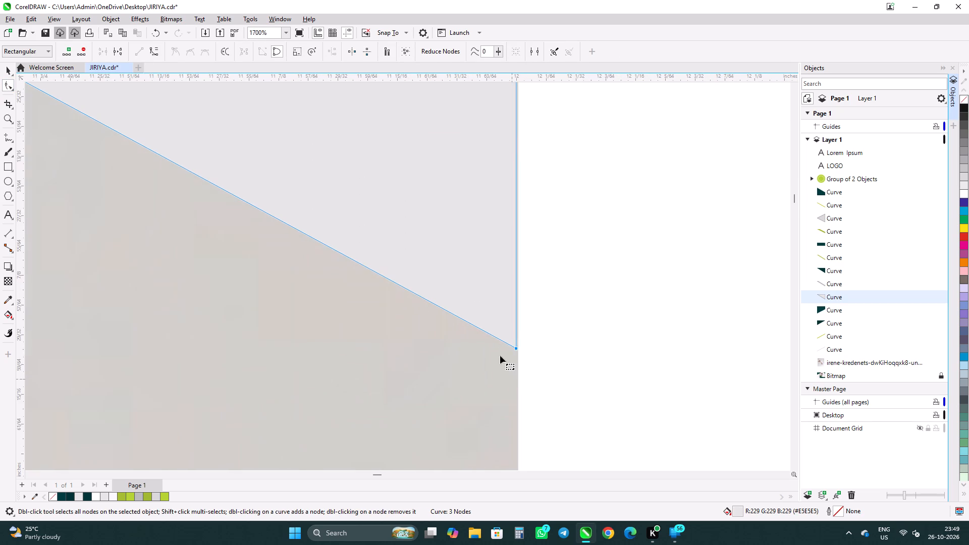
{"action": "scroll", "coordinate": [500, 336], "scroll_direction": "up", "scroll_amount": 6, "text": "ctrl"}
{"action": "scroll", "coordinate": [514, 283], "scroll_direction": "up", "scroll_amount": 5, "text": "ctrl"}
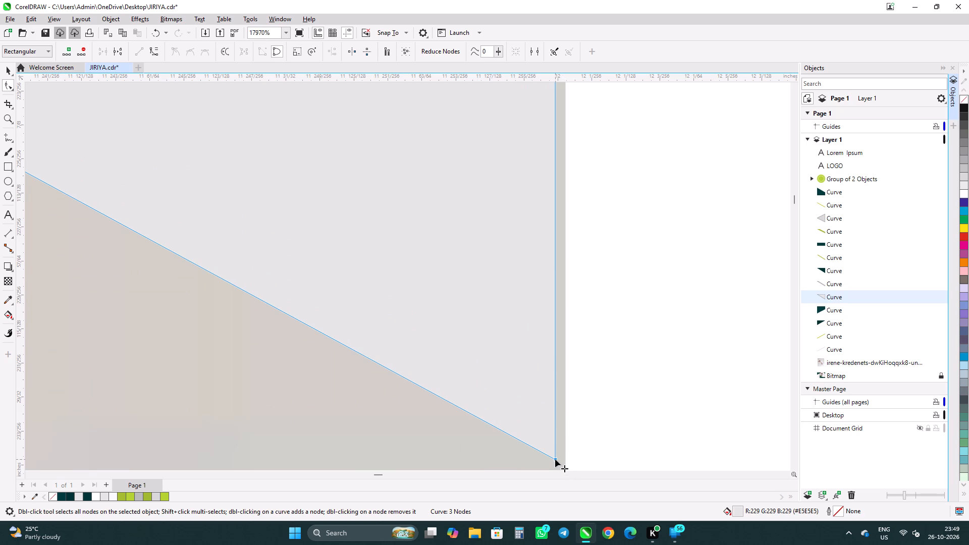
{"action": "left_click_drag", "start_coordinate": [555, 459], "coordinate": [562, 458], "text": "ctrl"}
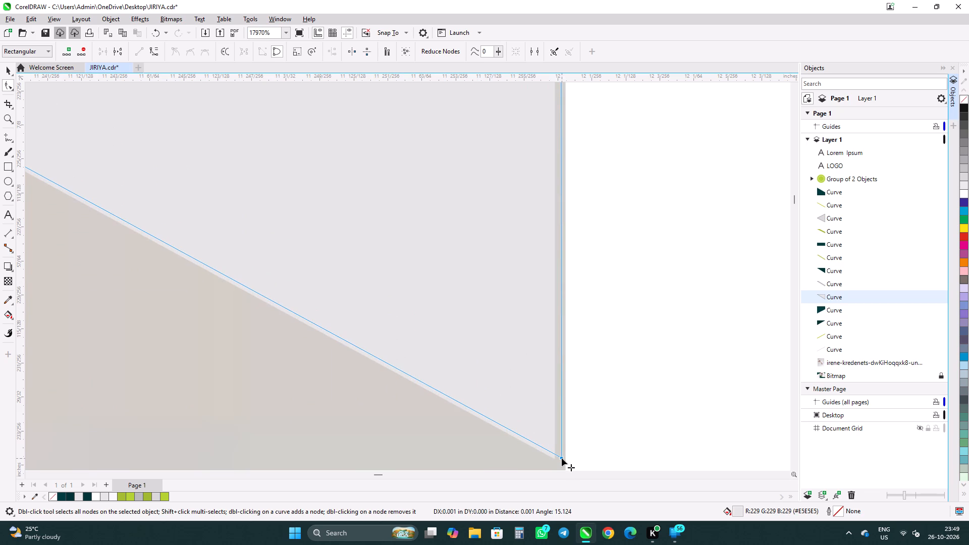
{"action": "left_click_drag", "start_coordinate": [562, 458], "coordinate": [564, 458], "text": "ctrl"}
Examine the join between the middle and right panels, from the dark teal base shapes to the pale grey top-corner triangle.
{"action": "scroll", "coordinate": [532, 449], "scroll_direction": "down", "scroll_amount": 10}
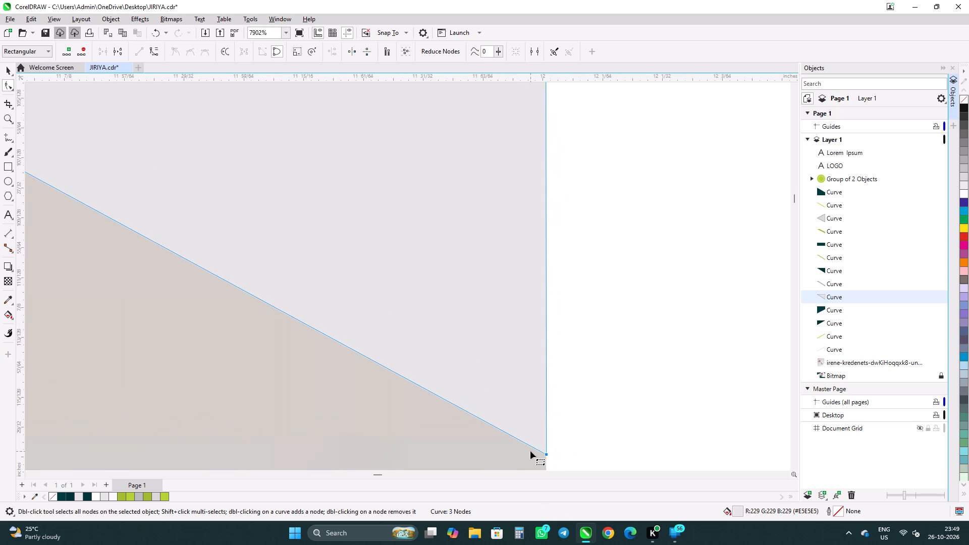
{"action": "scroll", "coordinate": [530, 451], "scroll_direction": "down", "scroll_amount": 15}
{"action": "scroll", "coordinate": [509, 175], "scroll_direction": "down", "scroll_amount": 5}
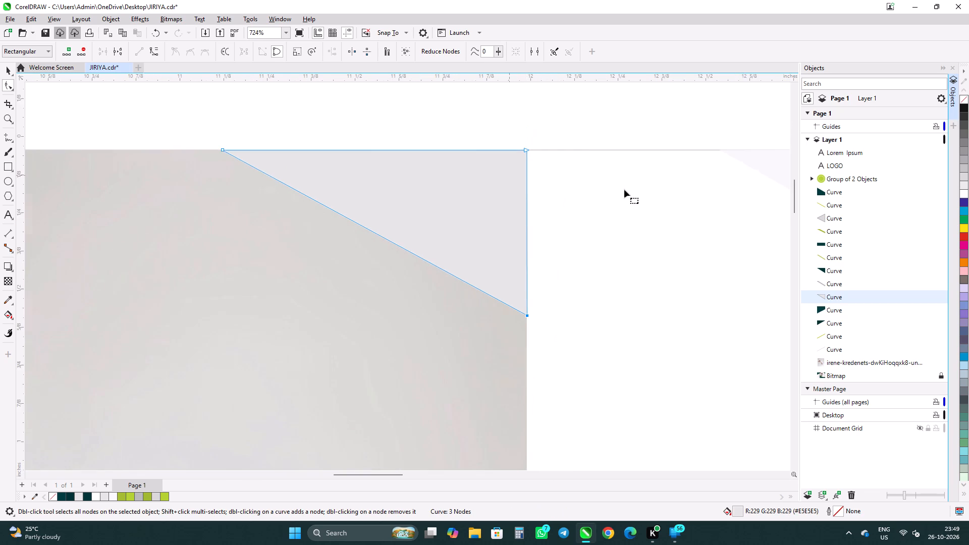
{"action": "scroll", "coordinate": [621, 190], "scroll_direction": "down", "scroll_amount": 12}
{"action": "scroll", "coordinate": [563, 117], "scroll_direction": "down", "scroll_amount": 4}
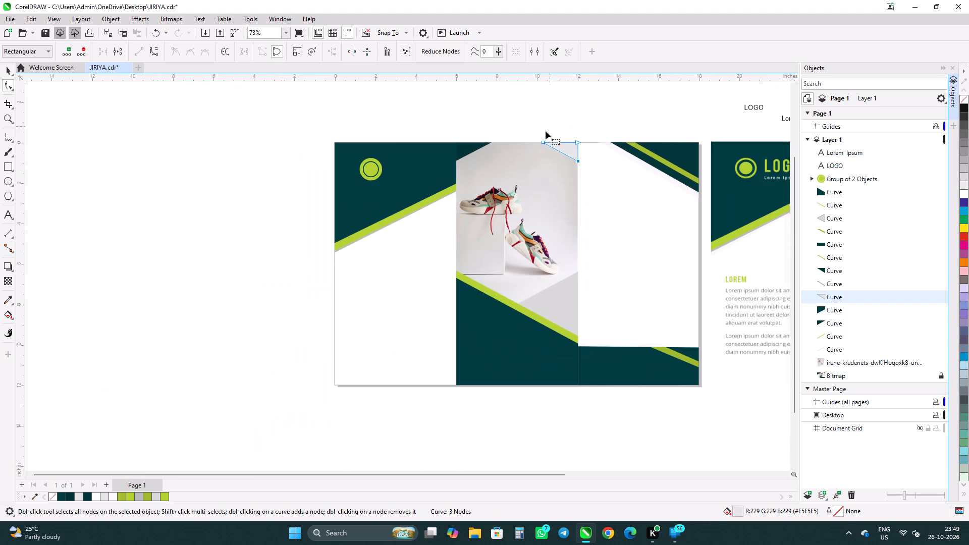
{"action": "scroll", "coordinate": [580, 392], "scroll_direction": "up", "scroll_amount": 5}
{"action": "scroll", "coordinate": [577, 342], "scroll_direction": "up", "scroll_amount": 12}
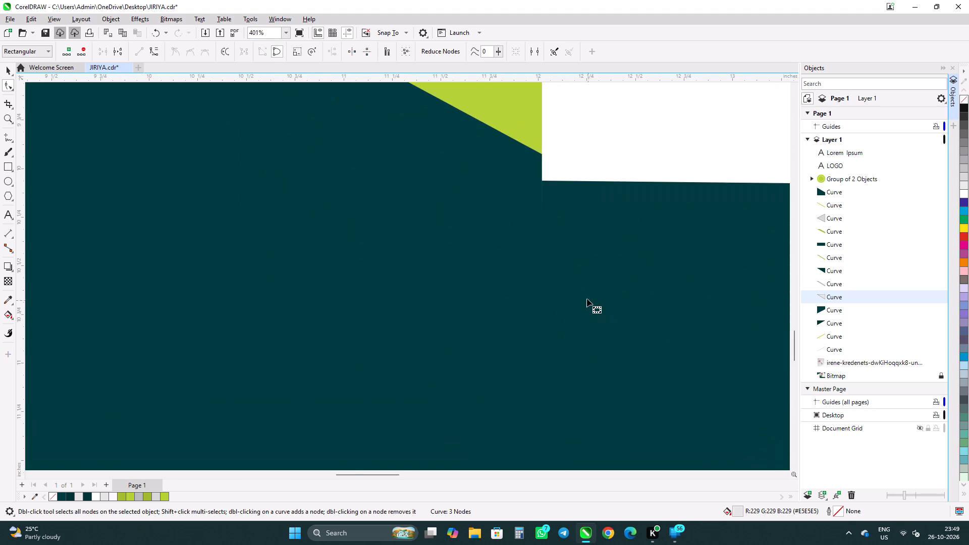
{"action": "scroll", "coordinate": [578, 285], "scroll_direction": "up", "scroll_amount": 5}
{"action": "scroll", "coordinate": [569, 287], "scroll_direction": "down", "scroll_amount": 6}
{"action": "scroll", "coordinate": [534, 215], "scroll_direction": "up", "scroll_amount": 4}
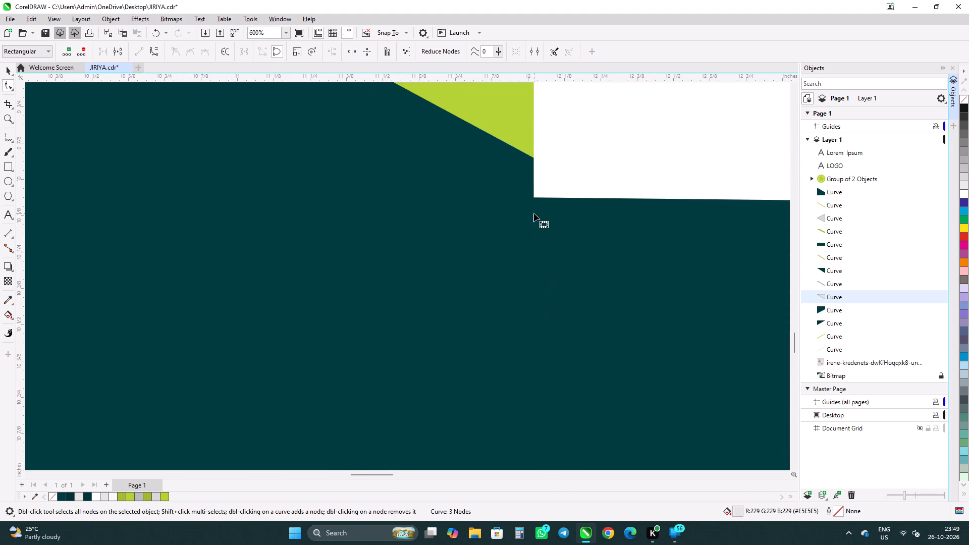
{"action": "scroll", "coordinate": [538, 185], "scroll_direction": "up", "scroll_amount": 5}
{"action": "scroll", "coordinate": [521, 213], "scroll_direction": "down", "scroll_amount": 18}
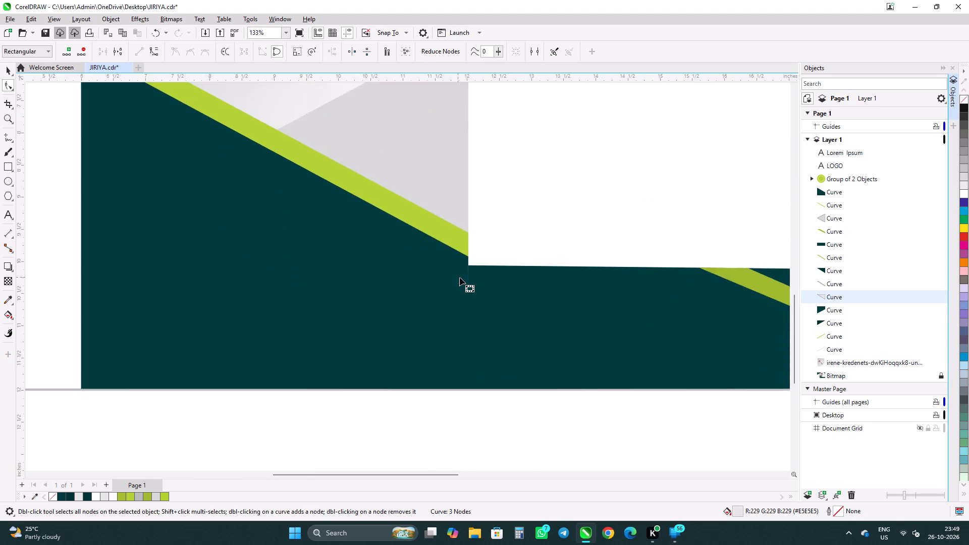
{"action": "scroll", "coordinate": [460, 278], "scroll_direction": "down", "scroll_amount": 15}
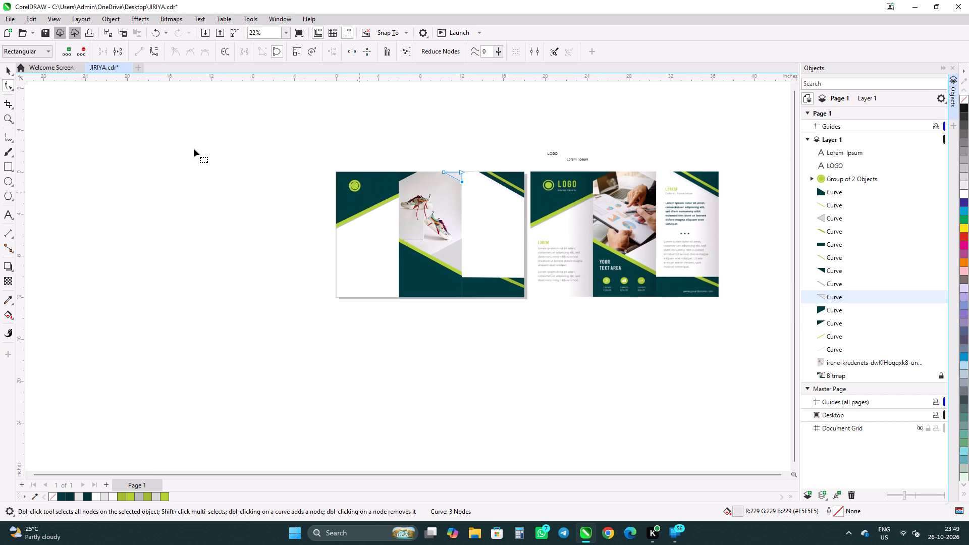
{"action": "left_click", "coordinate": [10, 75]}
{"action": "left_click", "coordinate": [286, 137]}
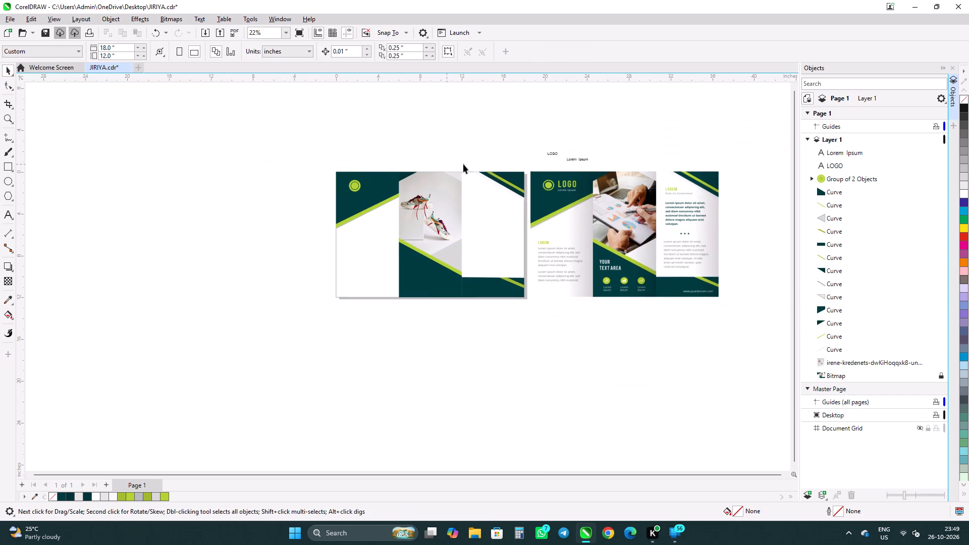
{"action": "scroll", "coordinate": [455, 187], "scroll_direction": "up", "scroll_amount": 4}
{"action": "scroll", "coordinate": [439, 134], "scroll_direction": "up", "scroll_amount": 8}
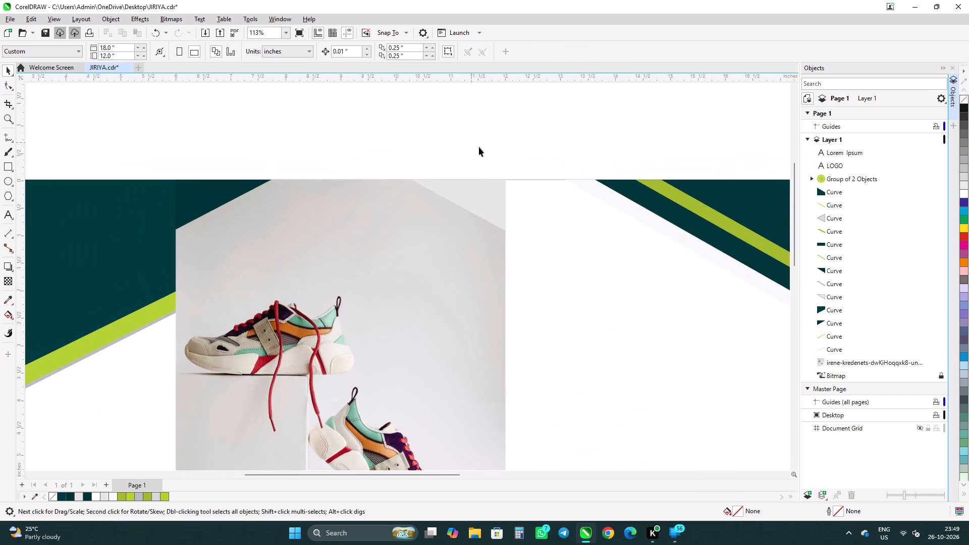
{"action": "scroll", "coordinate": [565, 173], "scroll_direction": "up", "scroll_amount": 8}
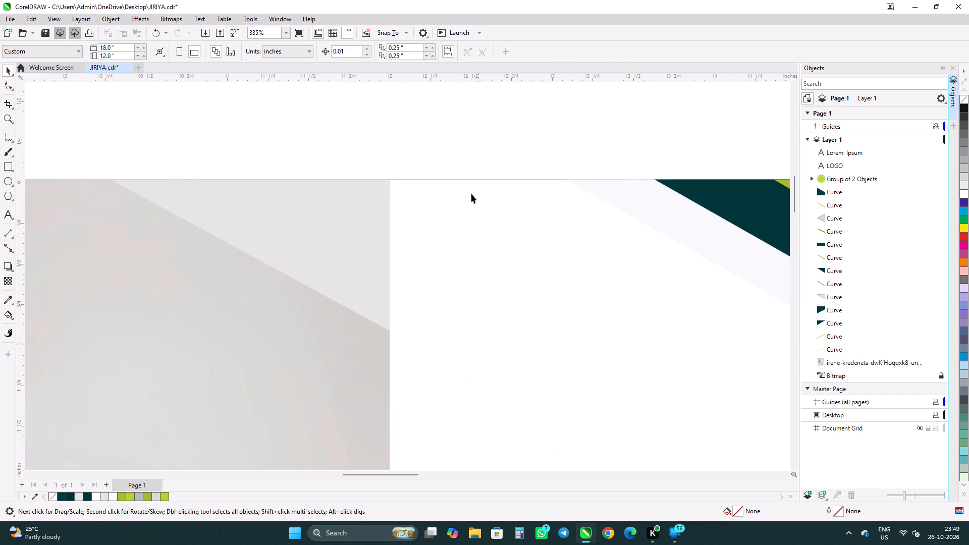
Move the LOGO and Lorem Ipsum texts together from above the reference to above the left panel, about X 3.539", Y 1.229".
{"action": "scroll", "coordinate": [459, 192], "scroll_direction": "down", "scroll_amount": 12}
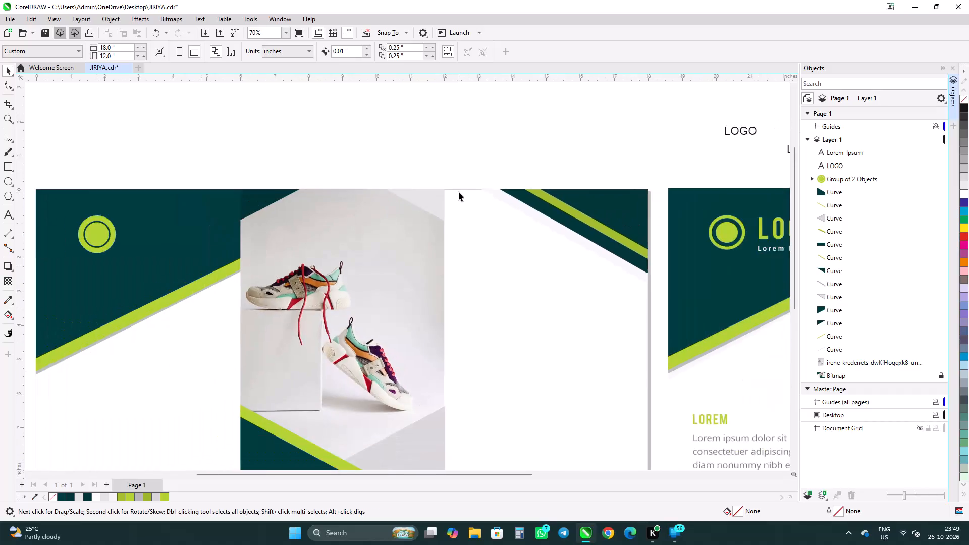
{"action": "scroll", "coordinate": [459, 192], "scroll_direction": "down", "scroll_amount": 5}
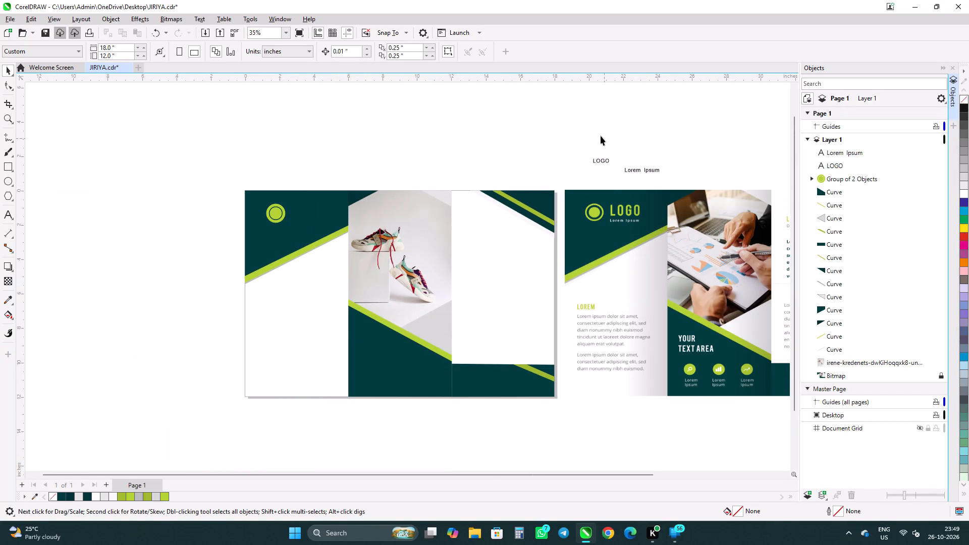
{"action": "left_click_drag", "start_coordinate": [542, 129], "coordinate": [701, 180]}
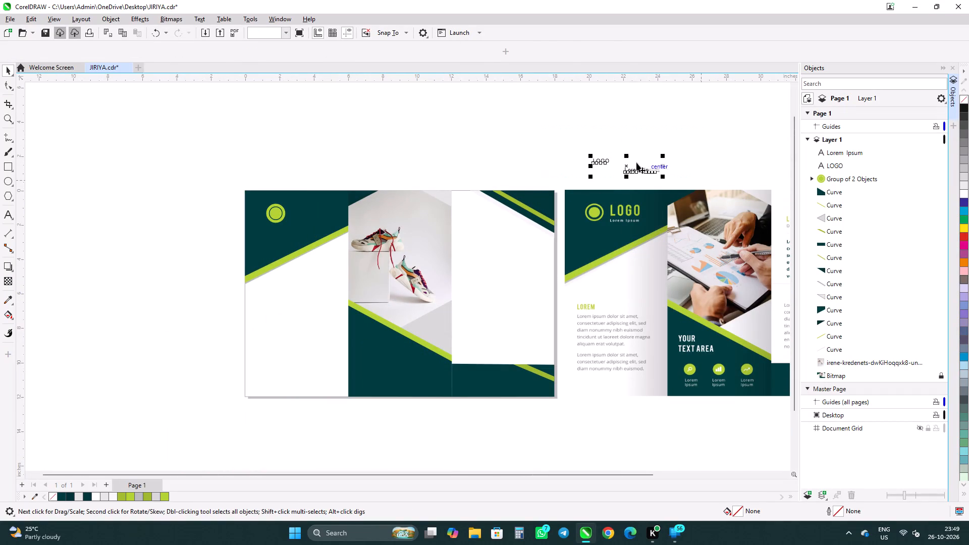
{"action": "left_click_drag", "start_coordinate": [624, 164], "coordinate": [303, 168]}
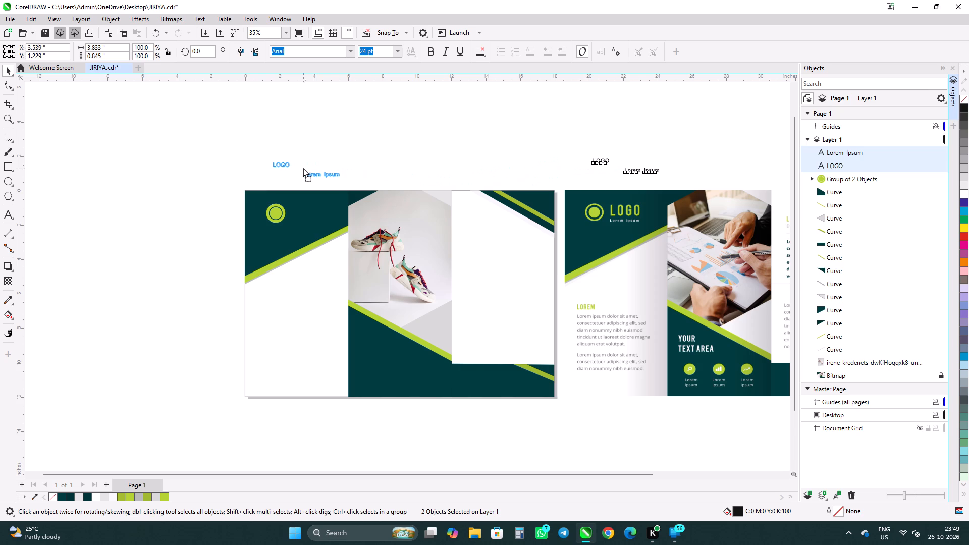
Shift the LOGO and Lorem Ipsum texts together slightly left above the left panel, and leave them deselected.
{"action": "left_click_drag", "start_coordinate": [303, 168], "coordinate": [301, 168]}
{"action": "left_click", "coordinate": [200, 196]}
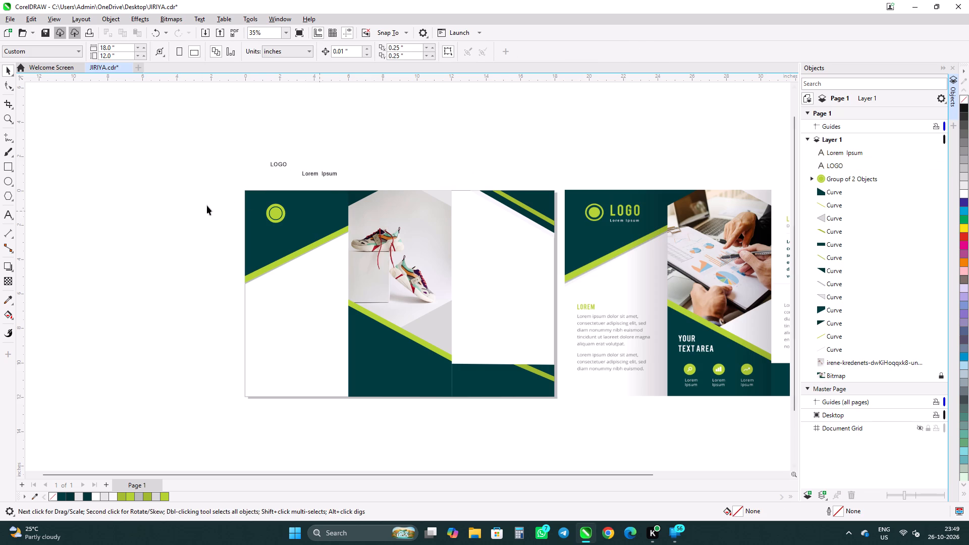
Select the green circle emblem group in the left panel's dark teal header and dismiss the WhatsApp notification.
{"action": "scroll", "coordinate": [241, 137], "scroll_direction": "up", "scroll_amount": 3}
{"action": "scroll", "coordinate": [261, 199], "scroll_direction": "down", "scroll_amount": 1}
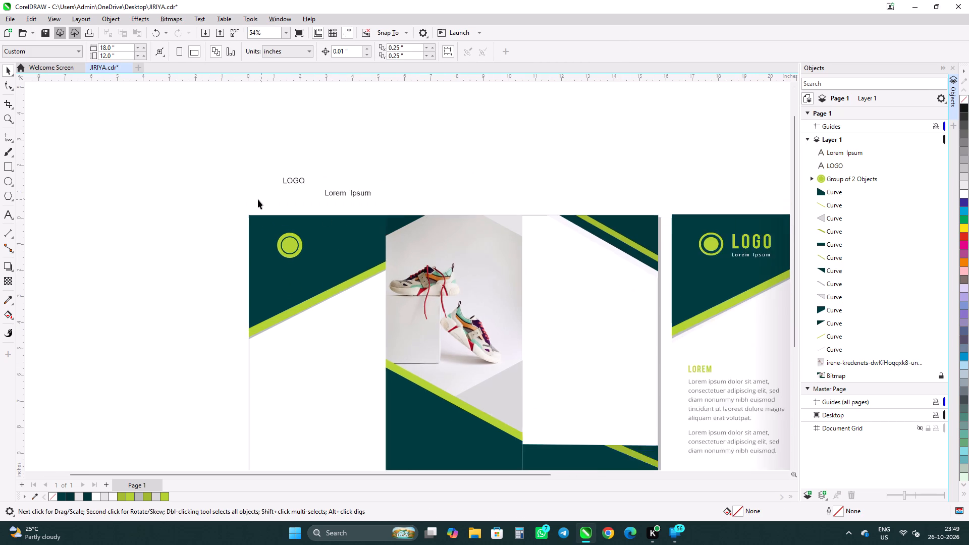
{"action": "scroll", "coordinate": [258, 199], "scroll_direction": "down", "scroll_amount": 1}
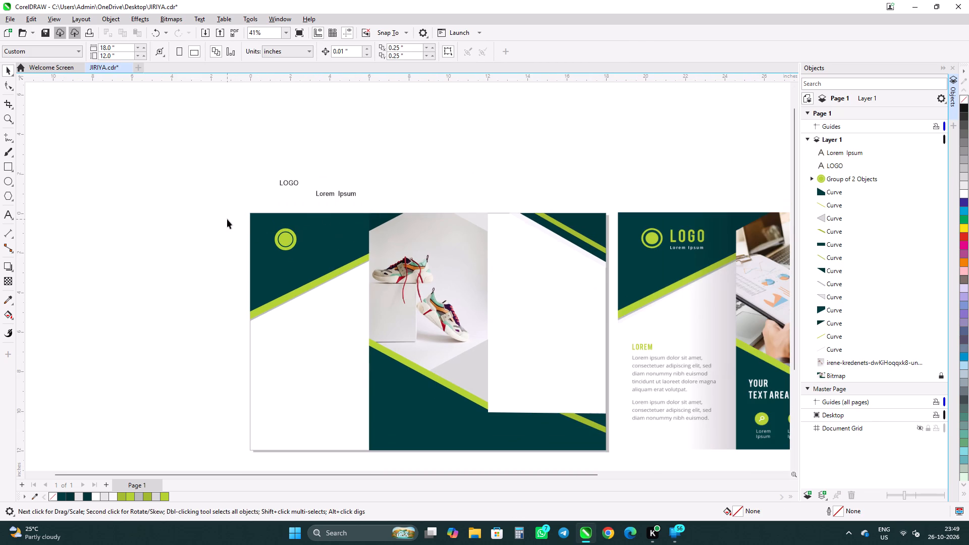
{"action": "left_click_drag", "start_coordinate": [236, 215], "coordinate": [318, 264]}
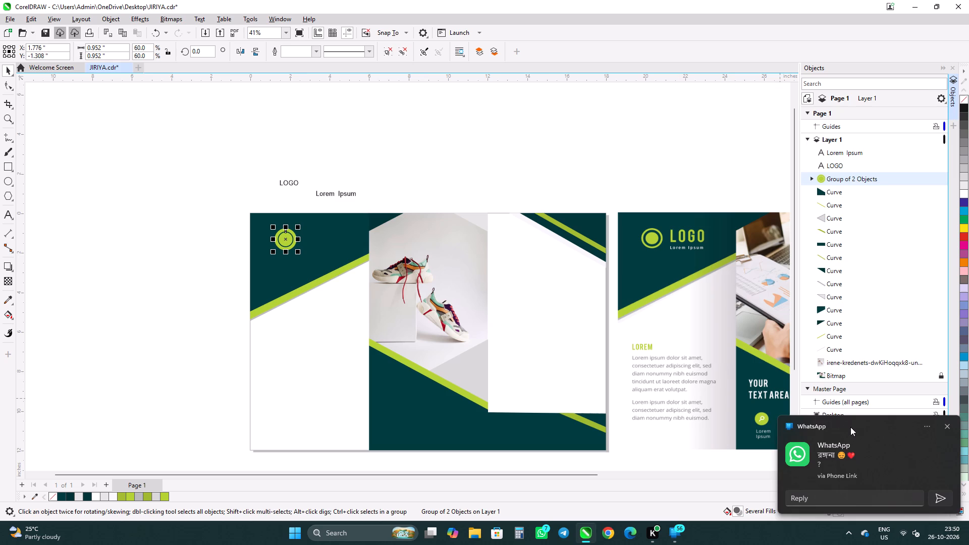
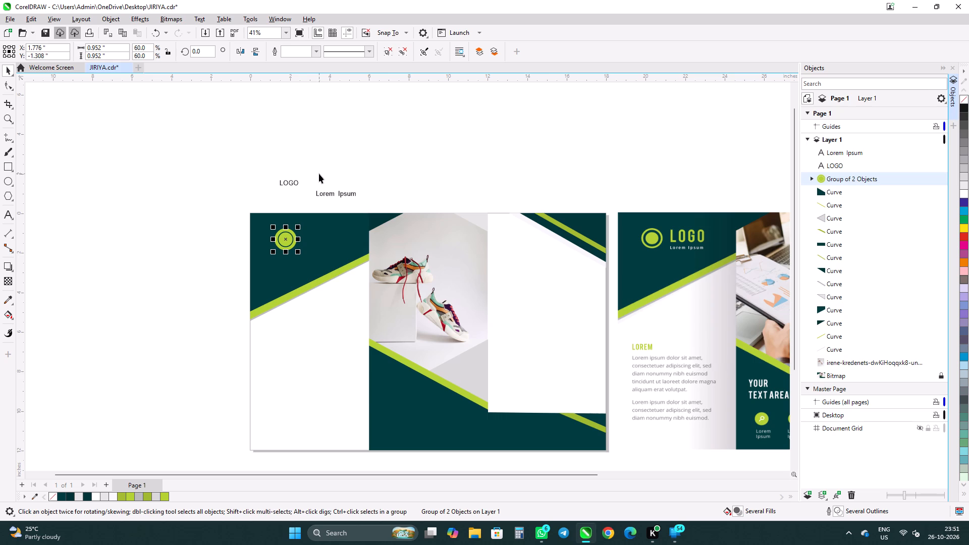
Compare the left panel's circle emblem and its surroundings with the logo block in the reference brochure.
{"action": "left_click", "coordinate": [204, 207]}
{"action": "scroll", "coordinate": [293, 225], "scroll_direction": "up", "scroll_amount": 4}
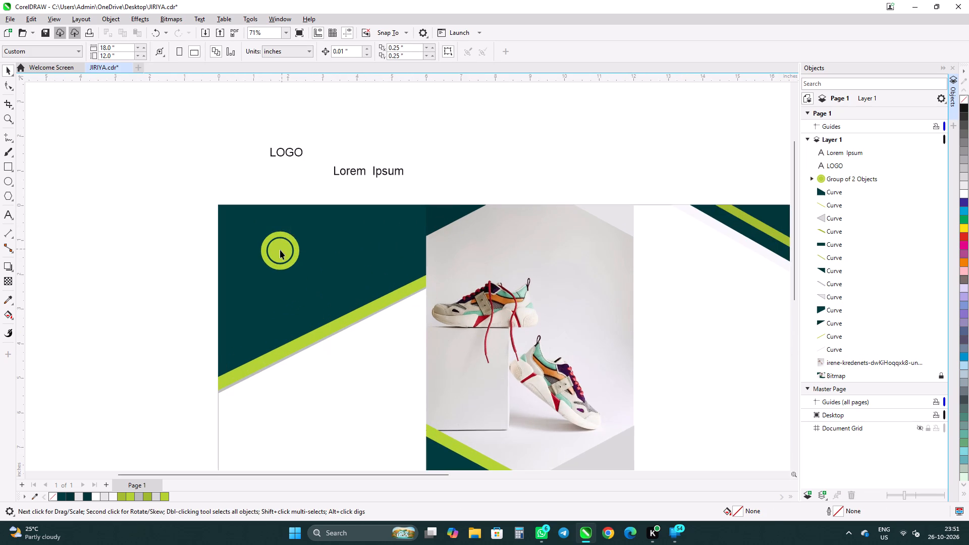
{"action": "scroll", "coordinate": [279, 245], "scroll_direction": "up", "scroll_amount": 5}
{"action": "scroll", "coordinate": [275, 292], "scroll_direction": "up", "scroll_amount": 2}
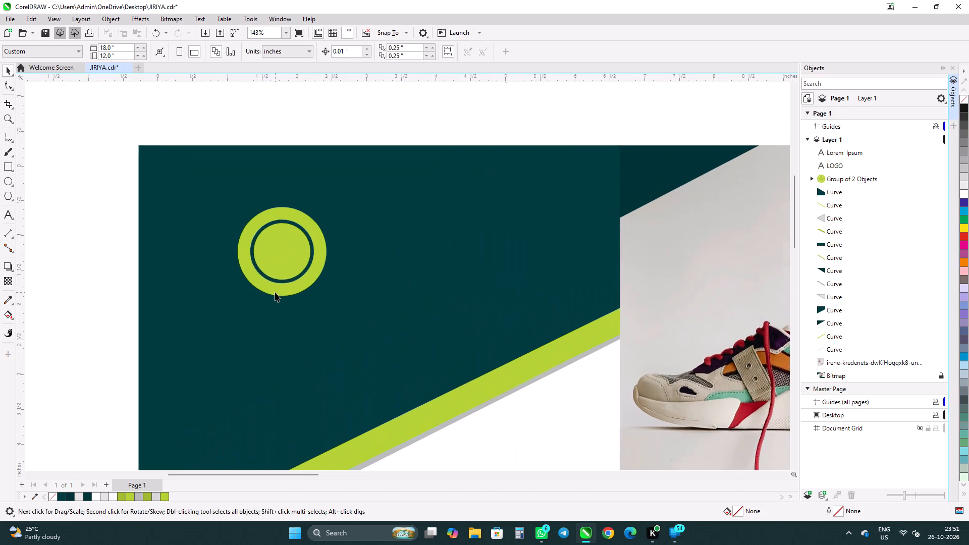
{"action": "scroll", "coordinate": [275, 292], "scroll_direction": "down", "scroll_amount": 3}
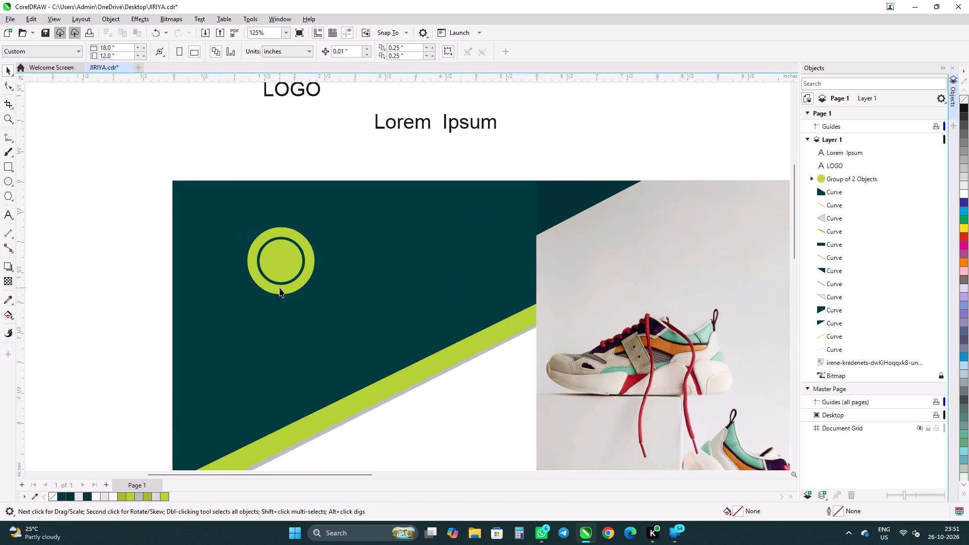
{"action": "scroll", "coordinate": [280, 288], "scroll_direction": "down", "scroll_amount": 2}
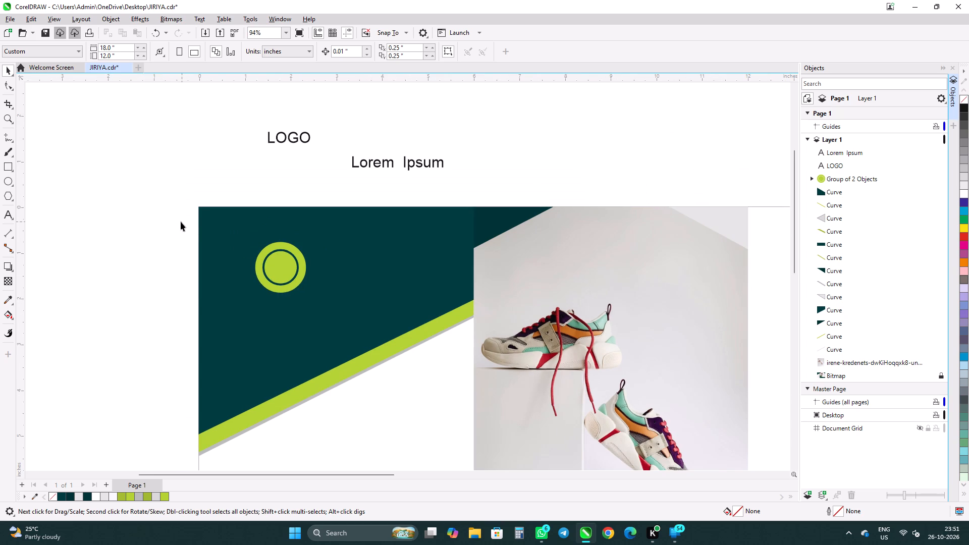
{"action": "scroll", "coordinate": [249, 170], "scroll_direction": "down", "scroll_amount": 6}
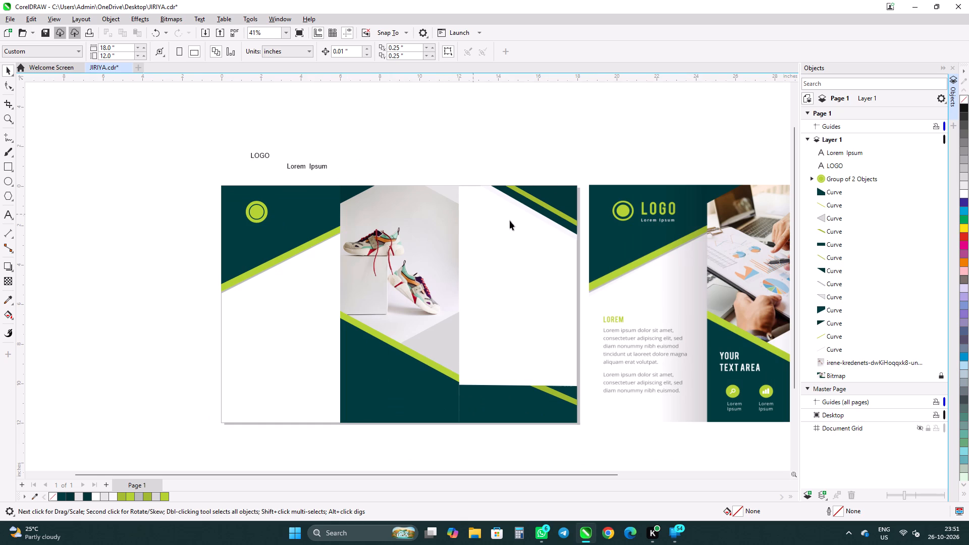
{"action": "scroll", "coordinate": [472, 182], "scroll_direction": "up", "scroll_amount": 3}
{"action": "scroll", "coordinate": [358, 187], "scroll_direction": "down", "scroll_amount": 6}
{"action": "scroll", "coordinate": [594, 211], "scroll_direction": "up", "scroll_amount": 4}
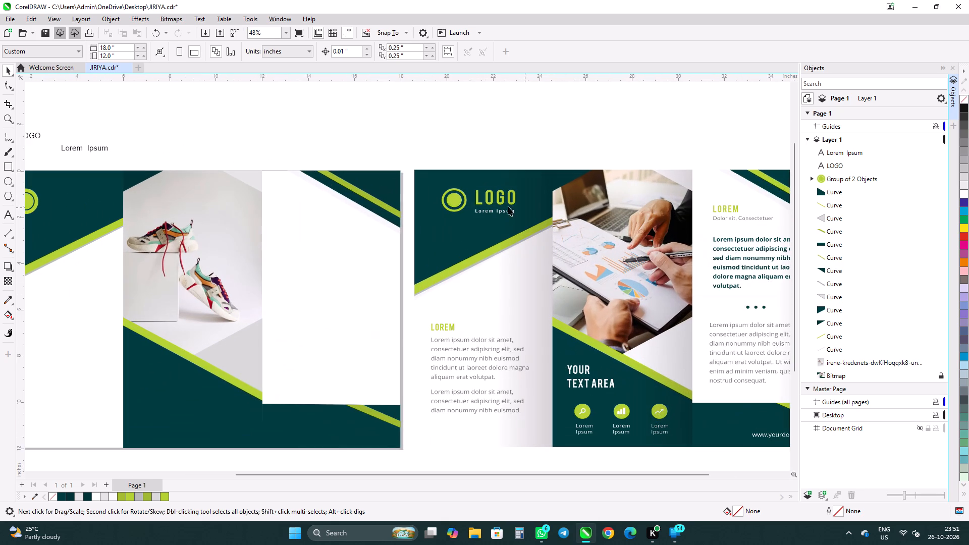
{"action": "scroll", "coordinate": [432, 193], "scroll_direction": "up", "scroll_amount": 6}
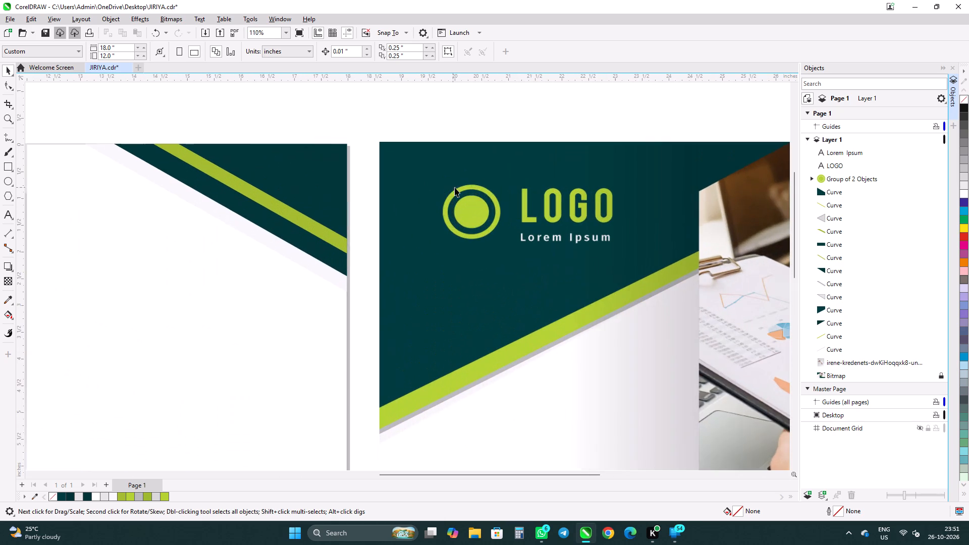
{"action": "scroll", "coordinate": [620, 209], "scroll_direction": "down", "scroll_amount": 5}
{"action": "scroll", "coordinate": [559, 201], "scroll_direction": "down", "scroll_amount": 2}
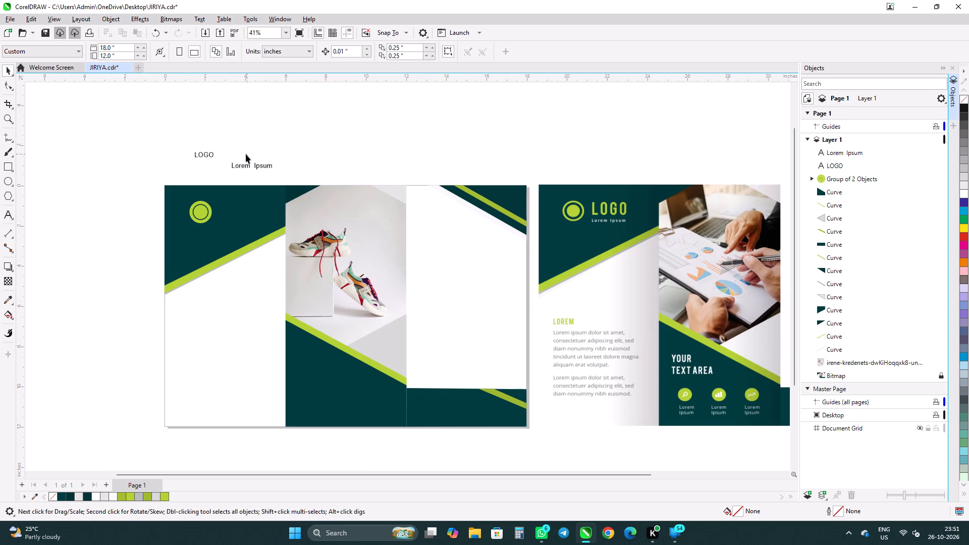
Move the LOGO text onto the left panel's dark teal area beside the circle emblem, about X 3.429", Y -1.013".
{"action": "scroll", "coordinate": [230, 154], "scroll_direction": "up", "scroll_amount": 2}
{"action": "left_click", "coordinate": [196, 151]}
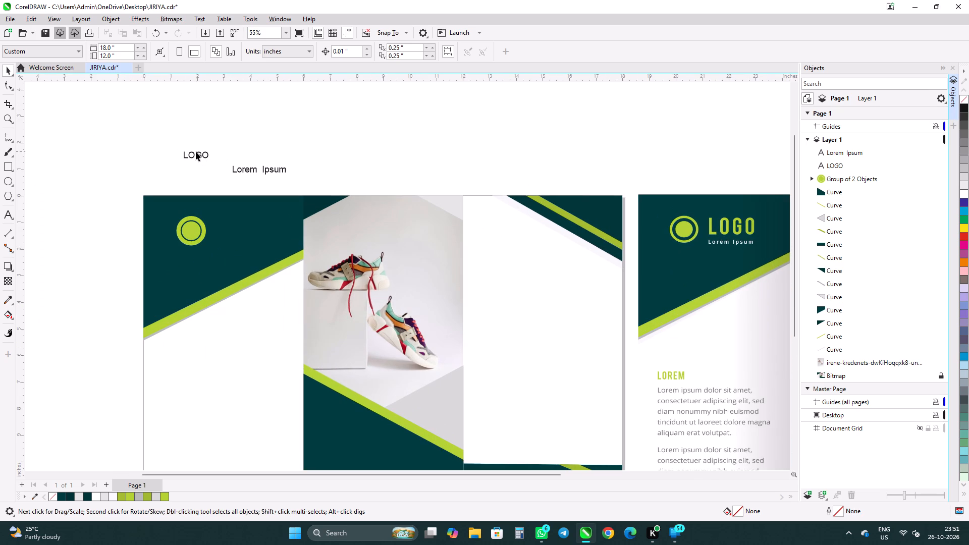
{"action": "left_click", "coordinate": [196, 151]}
{"action": "left_click", "coordinate": [196, 154]}
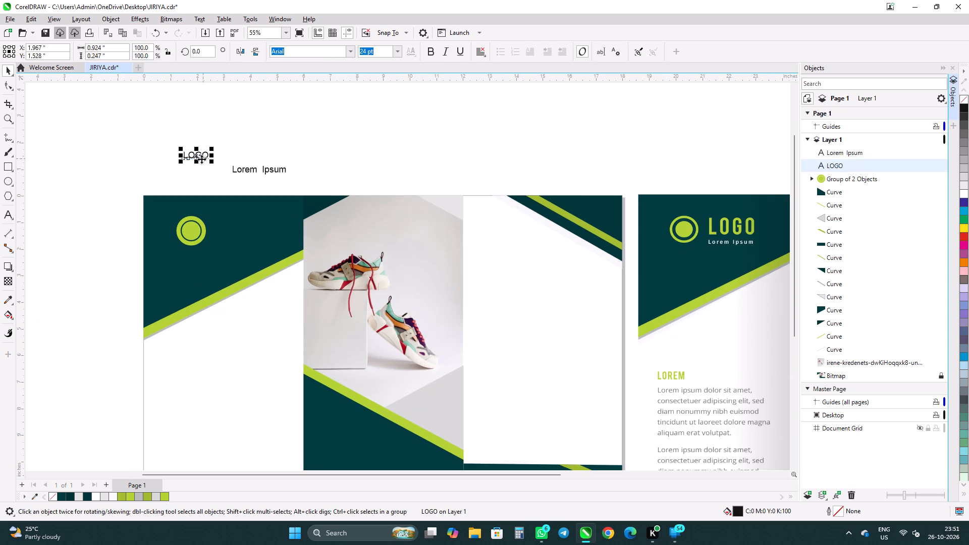
{"action": "left_click_drag", "start_coordinate": [200, 156], "coordinate": [244, 222]}
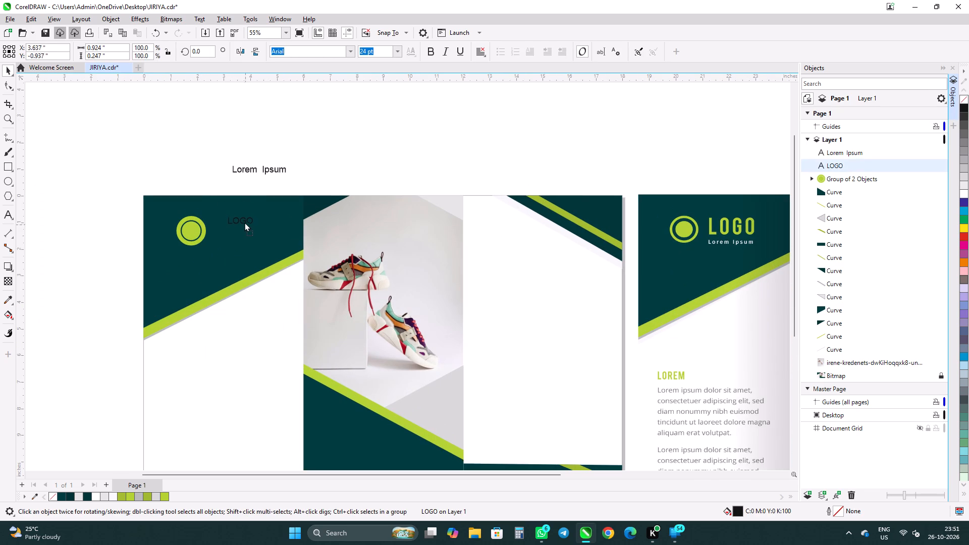
{"action": "left_click_drag", "start_coordinate": [244, 222], "coordinate": [244, 218]}
{"action": "left_click_drag", "start_coordinate": [244, 218], "coordinate": [242, 220]}
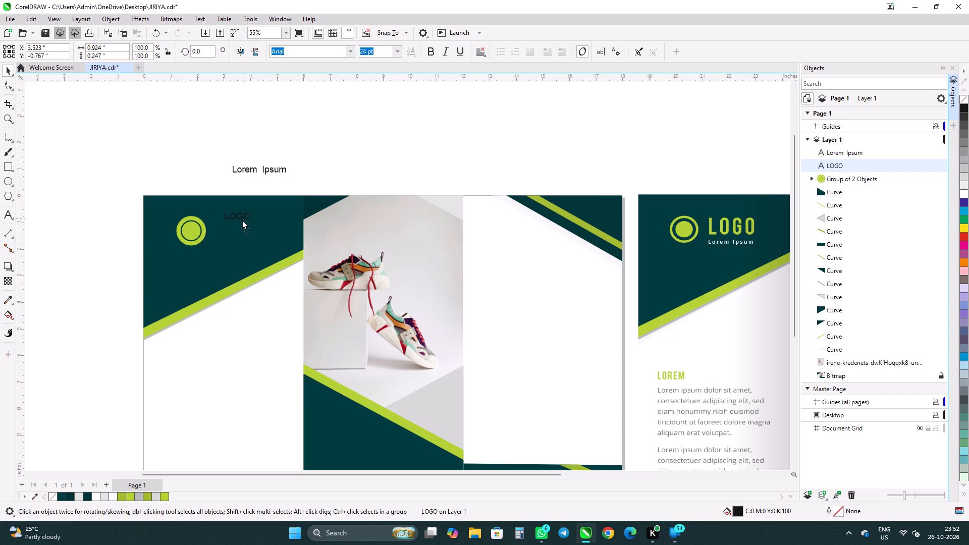
{"action": "left_click_drag", "start_coordinate": [242, 220], "coordinate": [239, 226]}
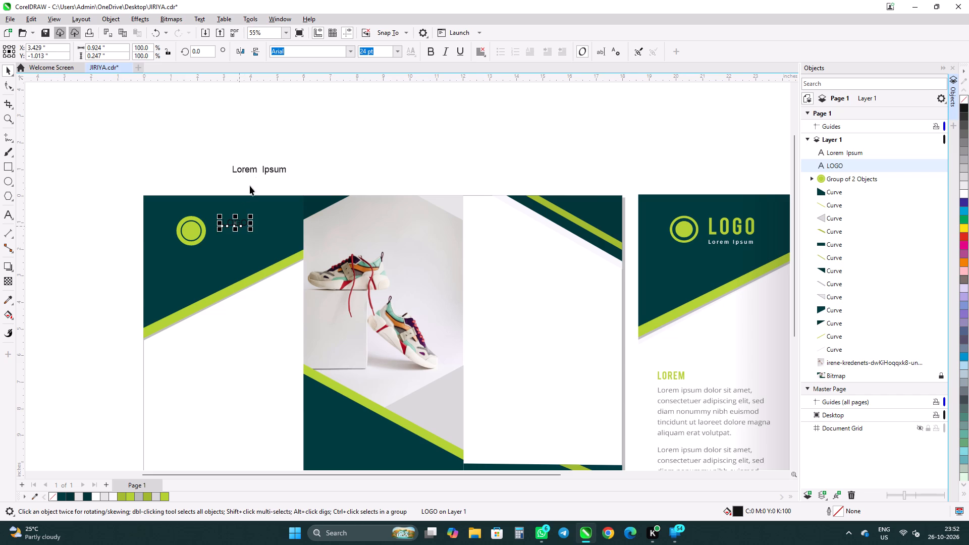
Move the Lorem Ipsum text directly below the LOGO text on the left panel, about X 3.848", Y -1.673".
{"action": "left_click_drag", "start_coordinate": [260, 173], "coordinate": [240, 245]}
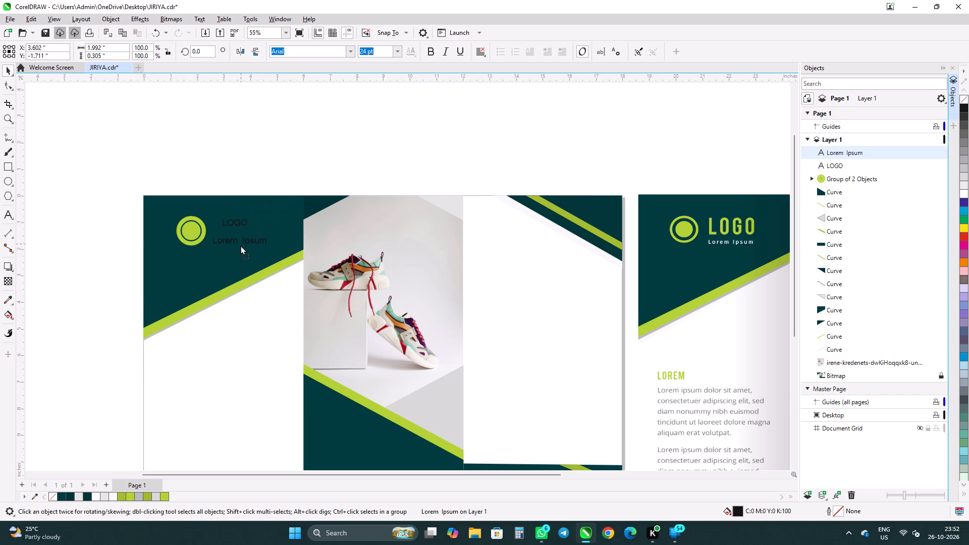
{"action": "left_click_drag", "start_coordinate": [240, 245], "coordinate": [247, 243]}
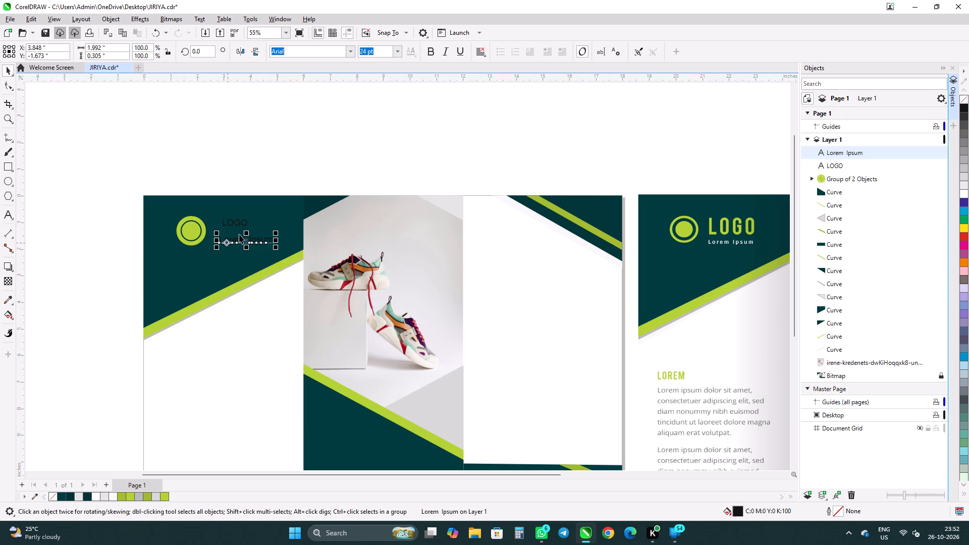
{"action": "left_click", "coordinate": [245, 226]}
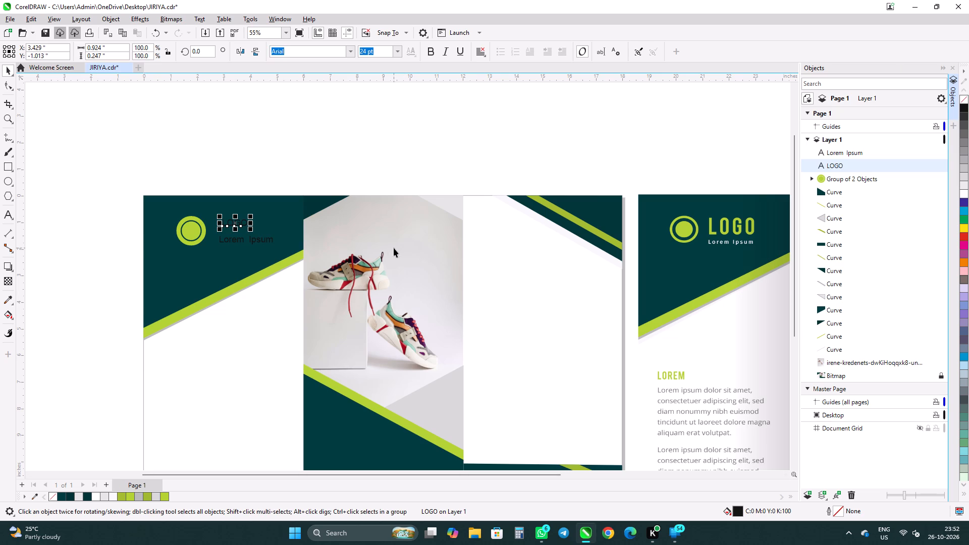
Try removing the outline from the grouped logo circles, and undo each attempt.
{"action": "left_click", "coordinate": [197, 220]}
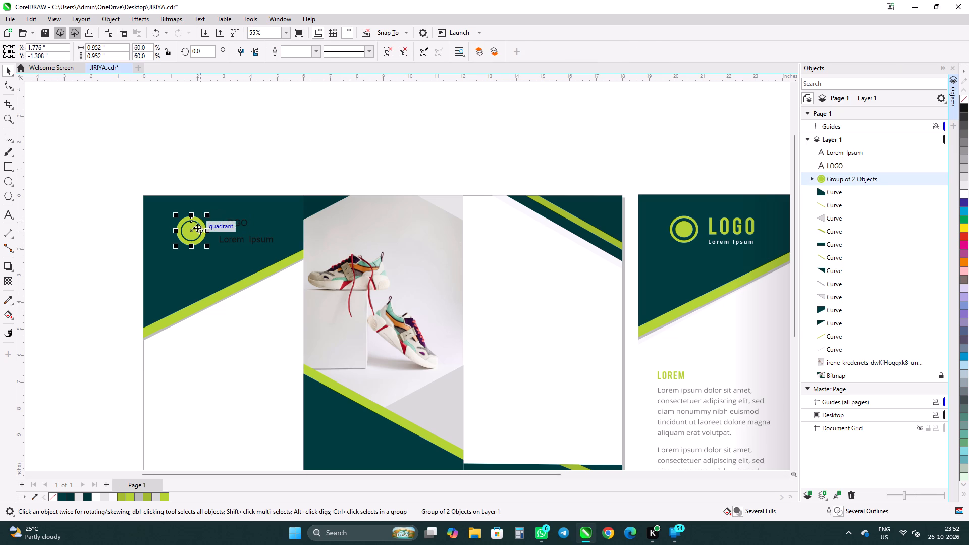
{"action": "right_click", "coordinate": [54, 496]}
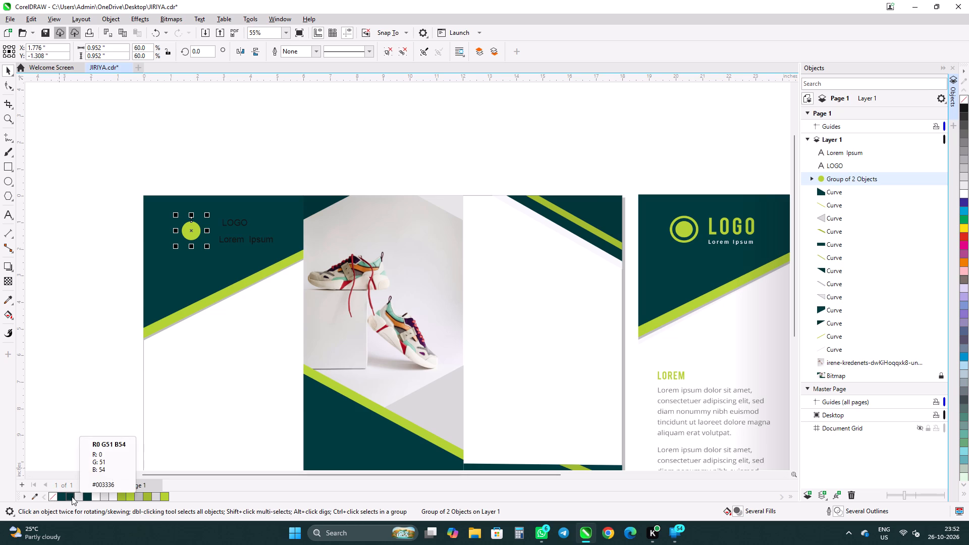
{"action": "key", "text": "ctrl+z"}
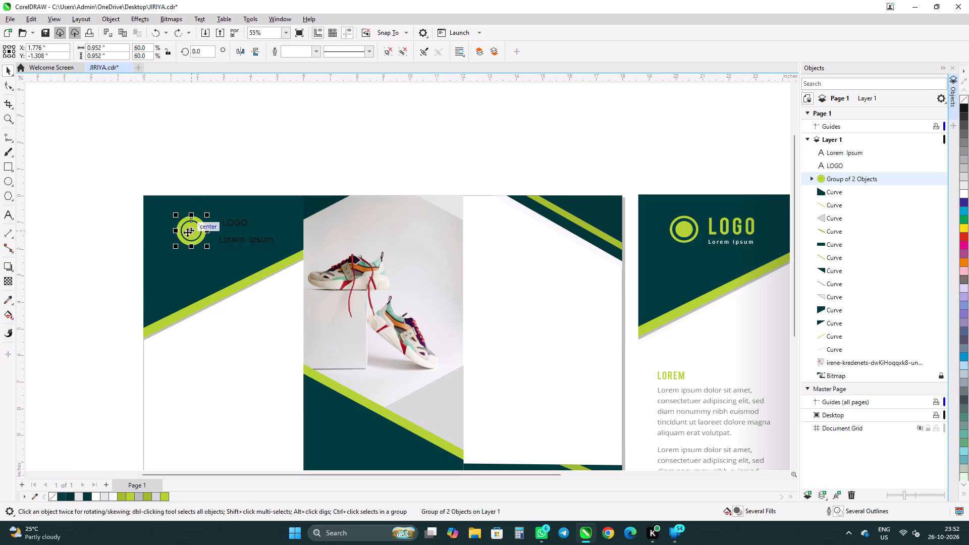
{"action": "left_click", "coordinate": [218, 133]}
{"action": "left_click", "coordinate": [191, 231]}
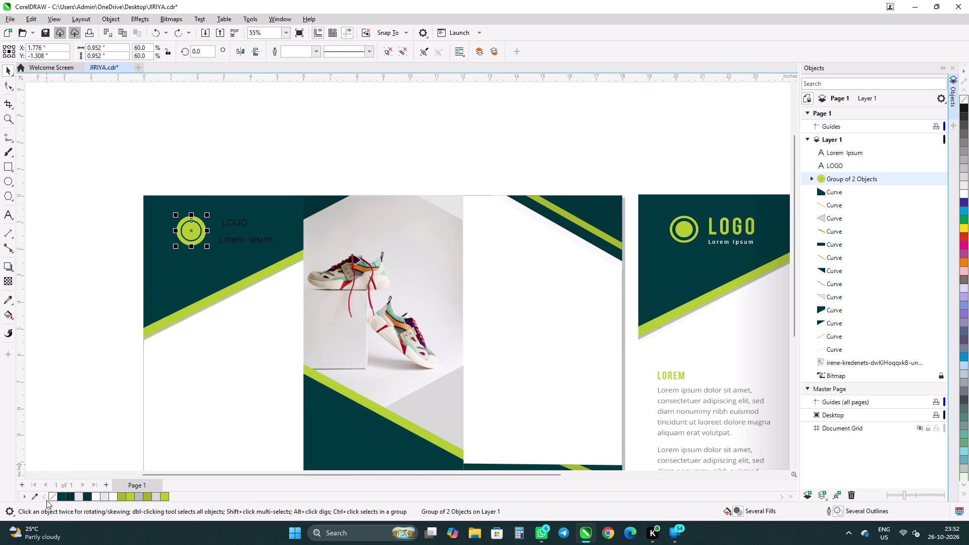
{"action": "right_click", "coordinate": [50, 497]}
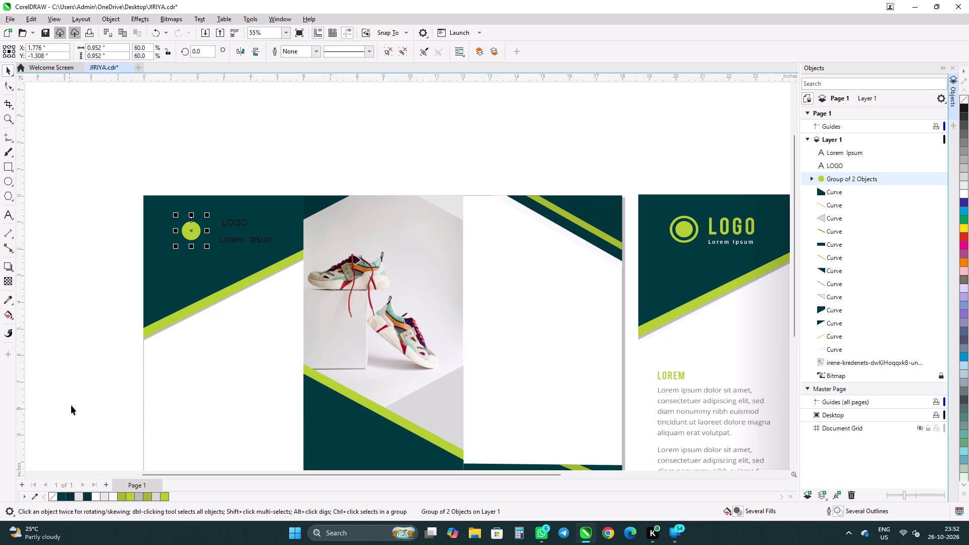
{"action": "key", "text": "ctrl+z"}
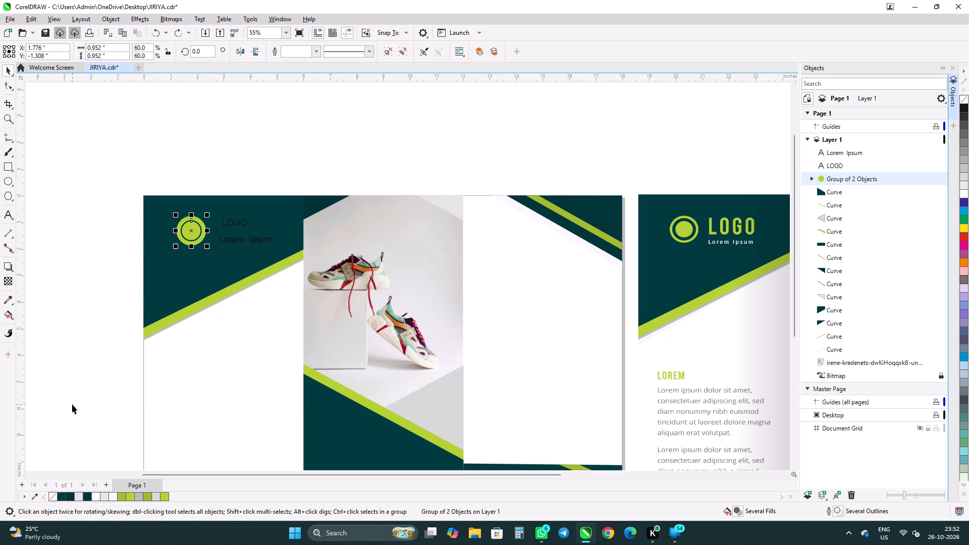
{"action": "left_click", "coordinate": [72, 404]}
Ungroup the two circles of the left panel's logo emblem into separate ellipses.
{"action": "scroll", "coordinate": [193, 228], "scroll_direction": "up", "scroll_amount": 4}
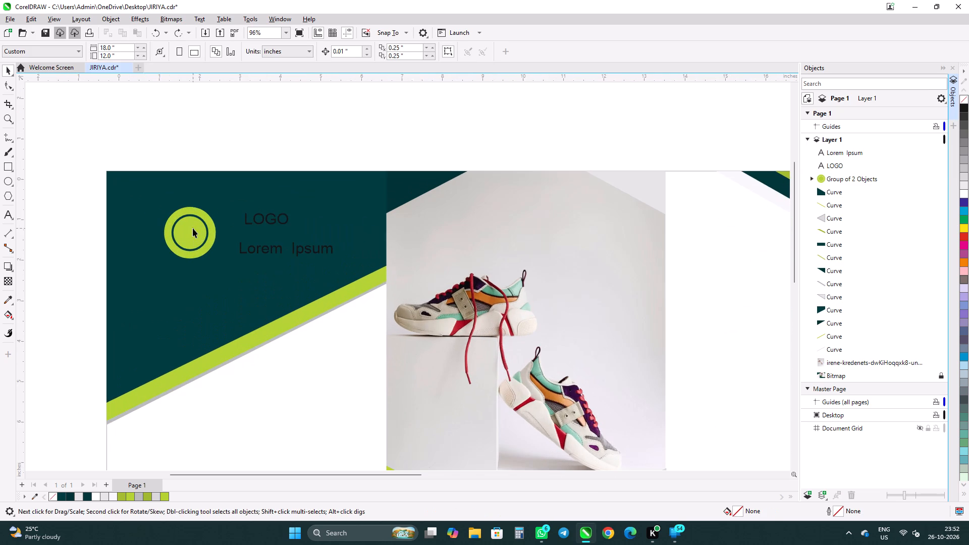
{"action": "left_click", "coordinate": [193, 228]}
{"action": "left_click", "coordinate": [396, 51]}
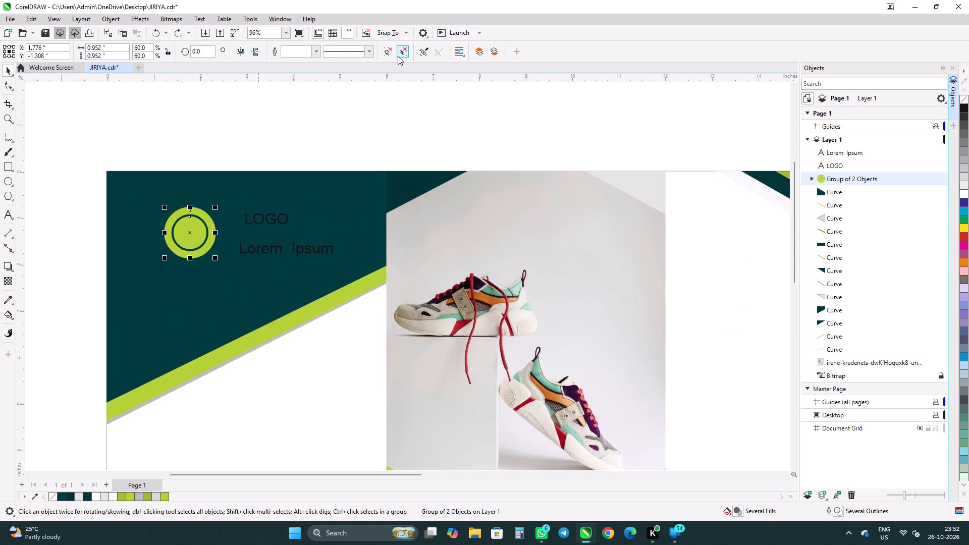
{"action": "left_click", "coordinate": [398, 56]}
{"action": "left_click", "coordinate": [336, 130]}
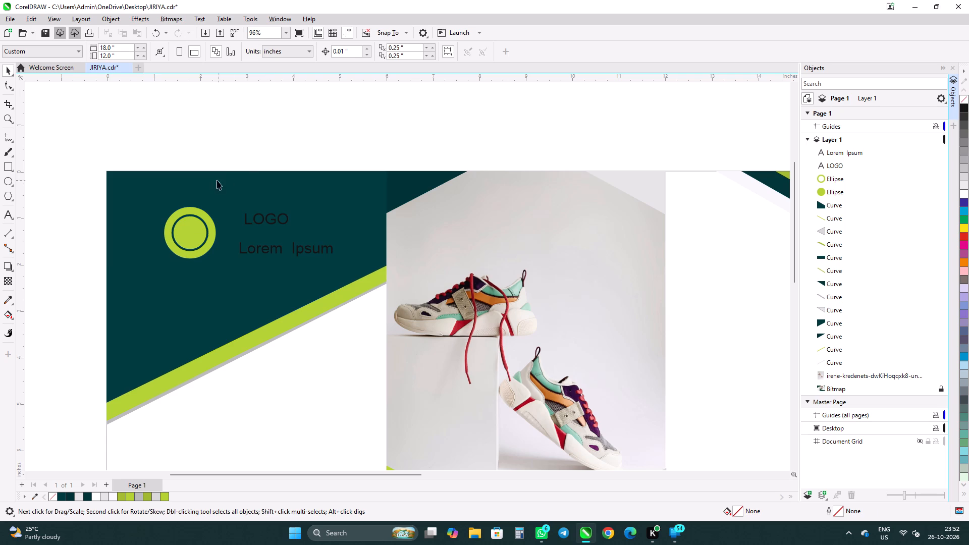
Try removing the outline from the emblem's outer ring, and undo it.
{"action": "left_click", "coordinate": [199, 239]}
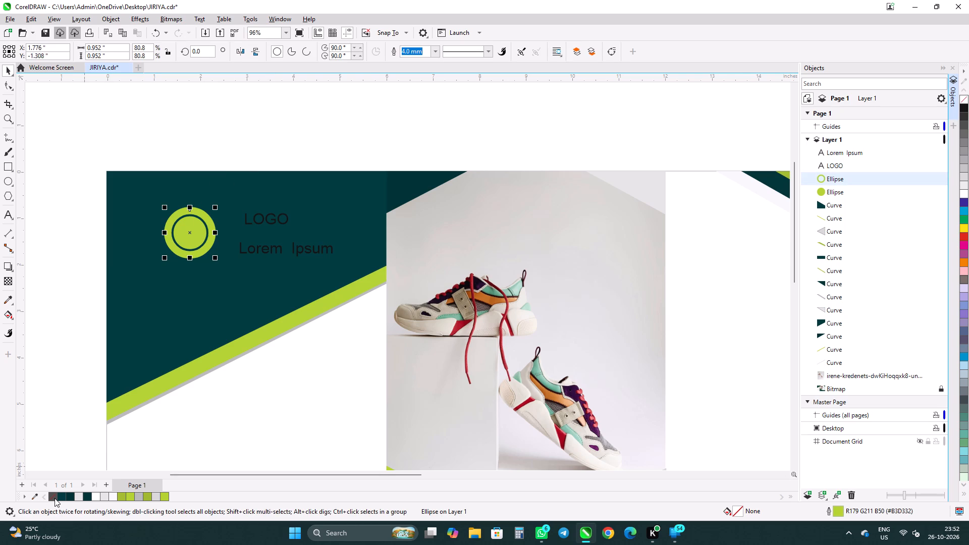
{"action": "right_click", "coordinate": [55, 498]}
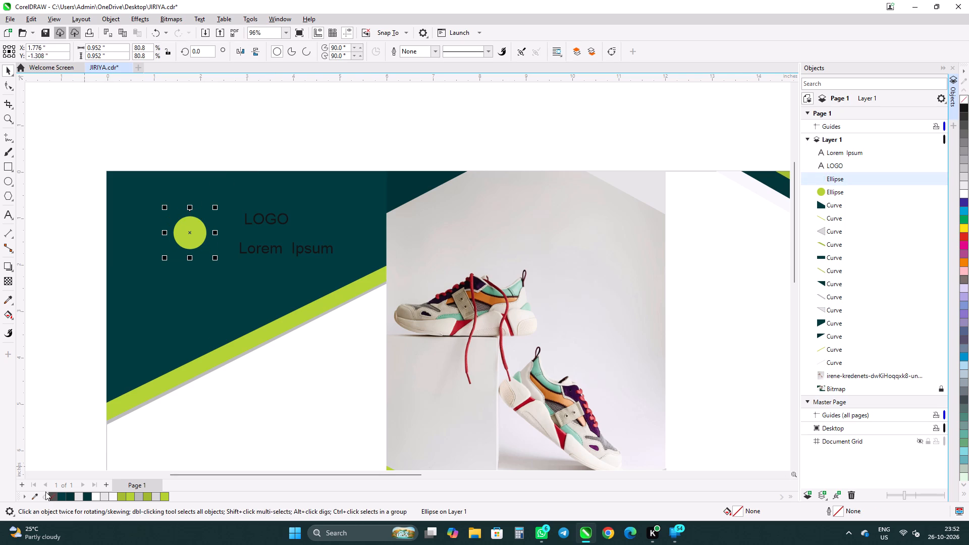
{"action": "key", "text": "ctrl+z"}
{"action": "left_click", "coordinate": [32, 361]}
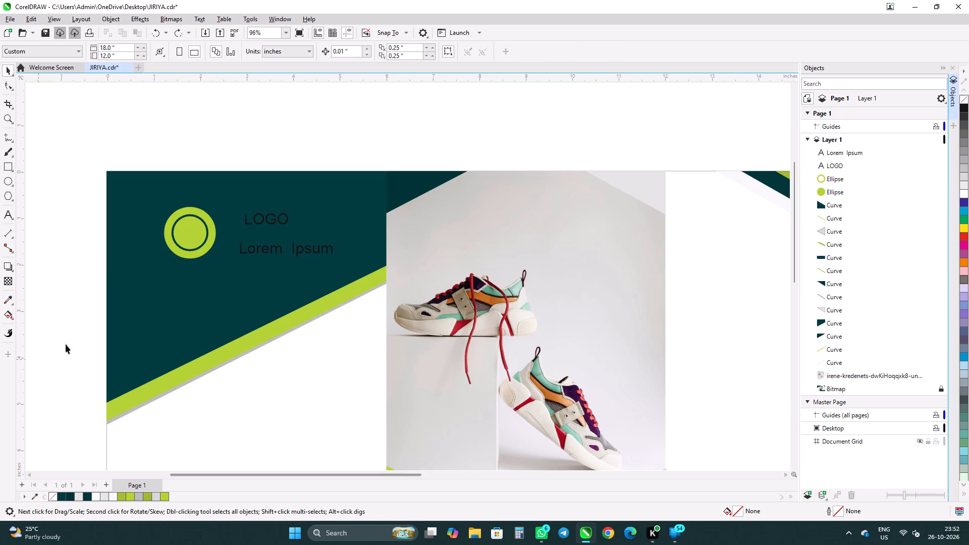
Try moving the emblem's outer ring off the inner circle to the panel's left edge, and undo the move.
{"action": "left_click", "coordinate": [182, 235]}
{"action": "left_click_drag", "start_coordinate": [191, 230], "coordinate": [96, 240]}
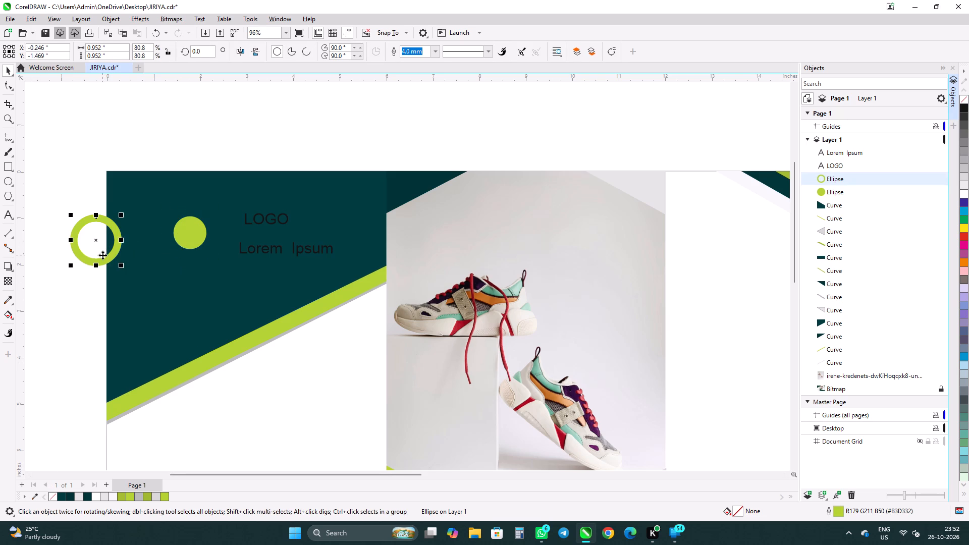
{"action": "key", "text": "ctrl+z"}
Set the emblem's inner green circle to no outline.
{"action": "scroll", "coordinate": [213, 270], "scroll_direction": "up", "scroll_amount": 4}
{"action": "scroll", "coordinate": [214, 268], "scroll_direction": "down", "scroll_amount": 2}
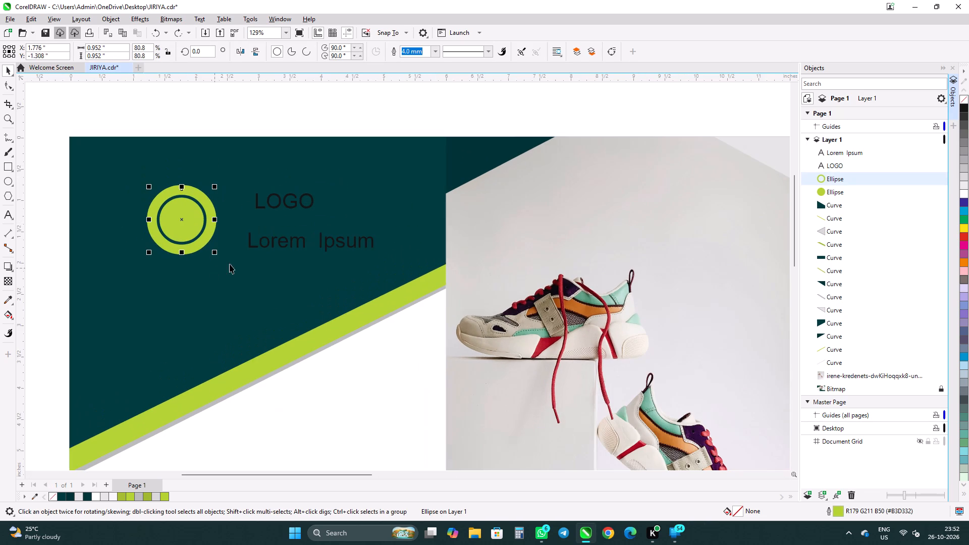
{"action": "left_click", "coordinate": [824, 188]}
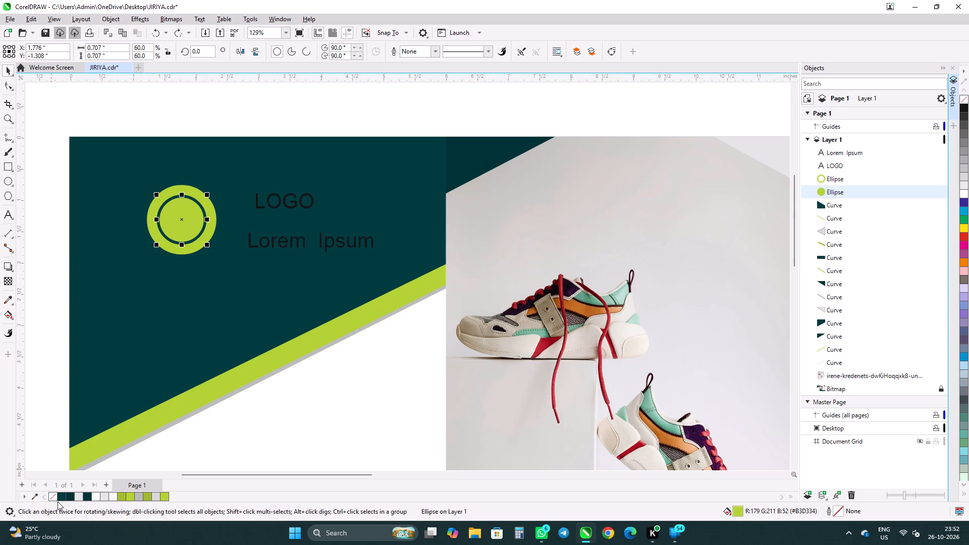
{"action": "right_click", "coordinate": [49, 493]}
{"action": "left_click", "coordinate": [17, 401]}
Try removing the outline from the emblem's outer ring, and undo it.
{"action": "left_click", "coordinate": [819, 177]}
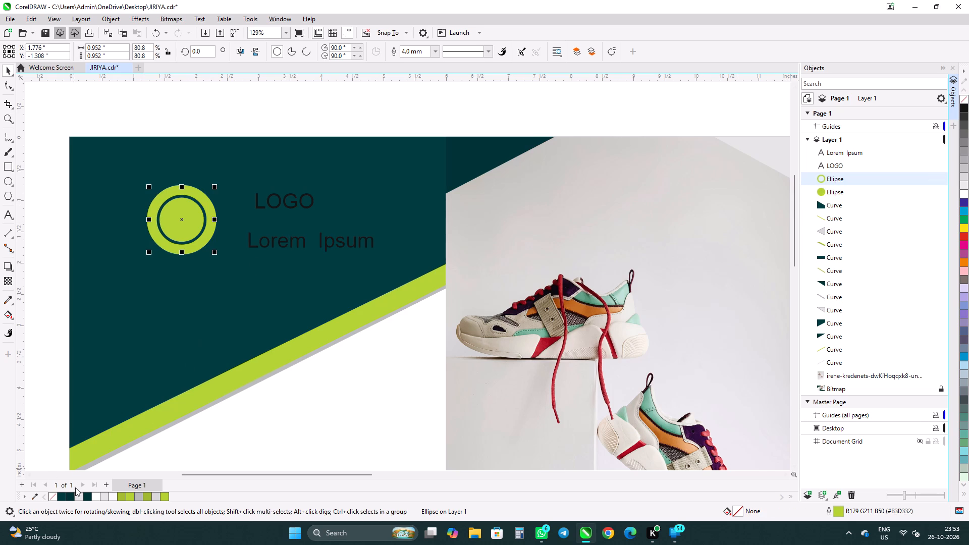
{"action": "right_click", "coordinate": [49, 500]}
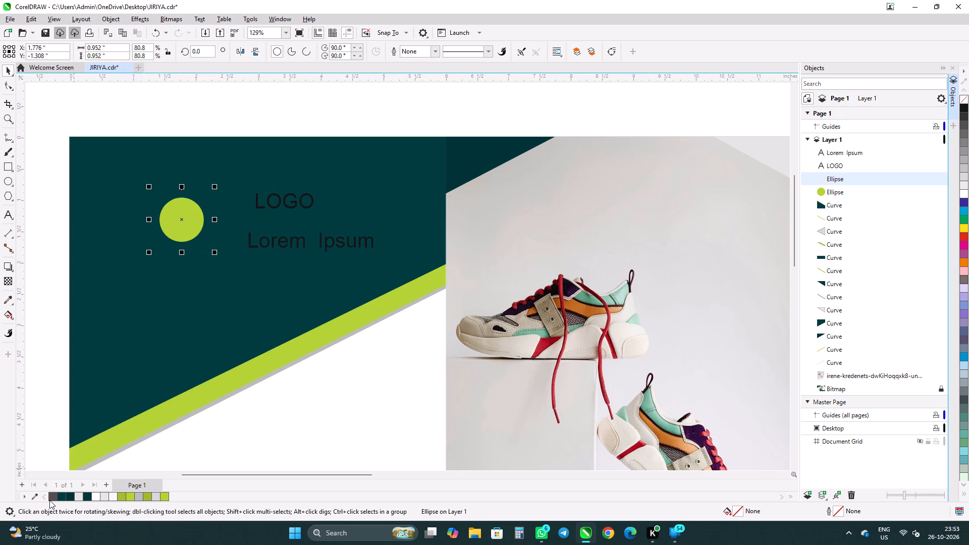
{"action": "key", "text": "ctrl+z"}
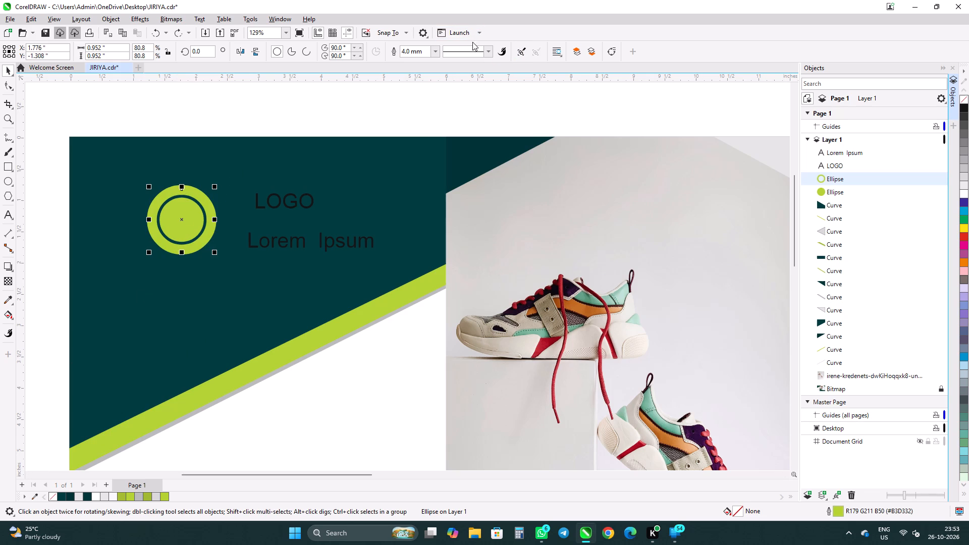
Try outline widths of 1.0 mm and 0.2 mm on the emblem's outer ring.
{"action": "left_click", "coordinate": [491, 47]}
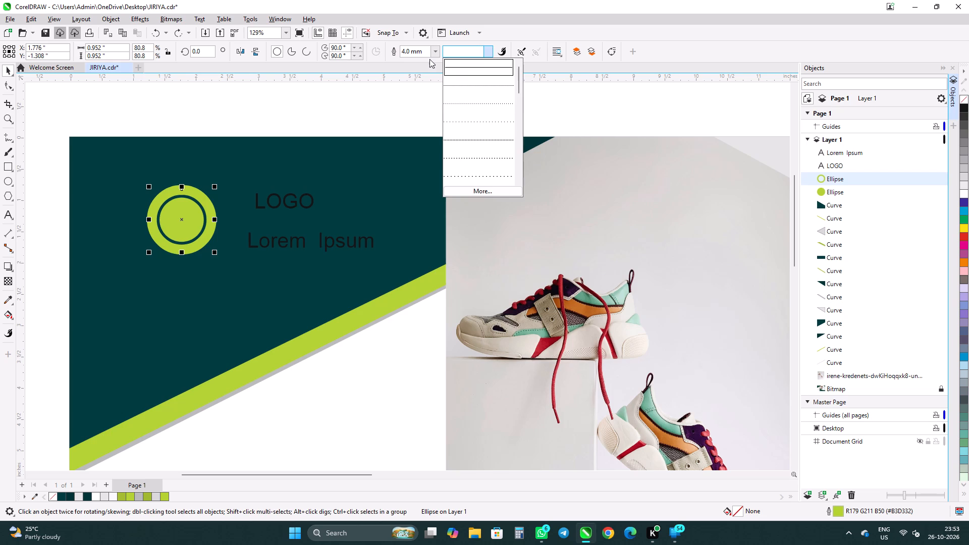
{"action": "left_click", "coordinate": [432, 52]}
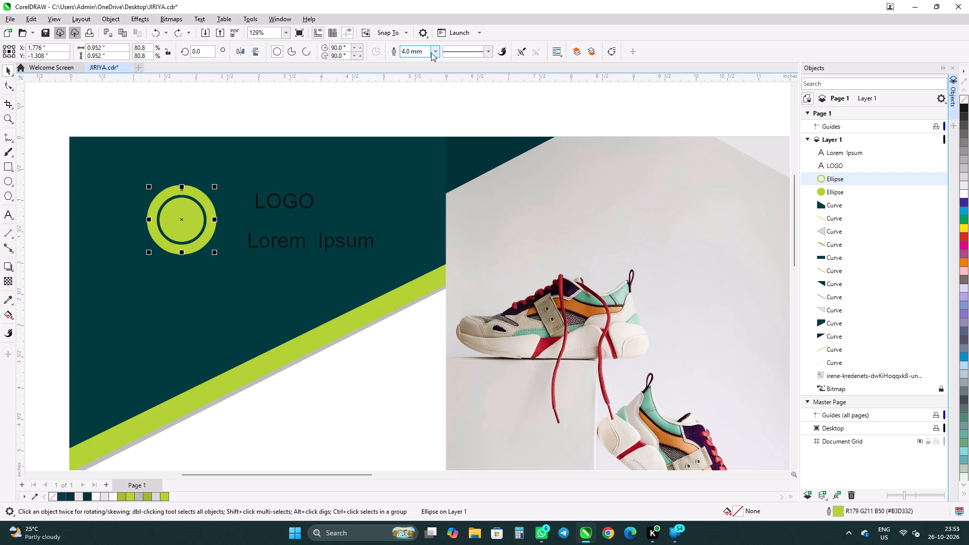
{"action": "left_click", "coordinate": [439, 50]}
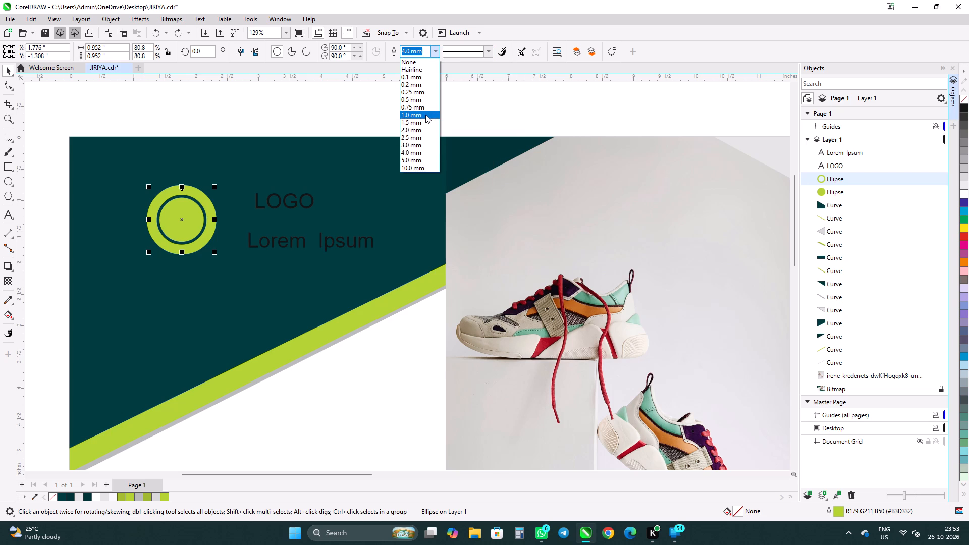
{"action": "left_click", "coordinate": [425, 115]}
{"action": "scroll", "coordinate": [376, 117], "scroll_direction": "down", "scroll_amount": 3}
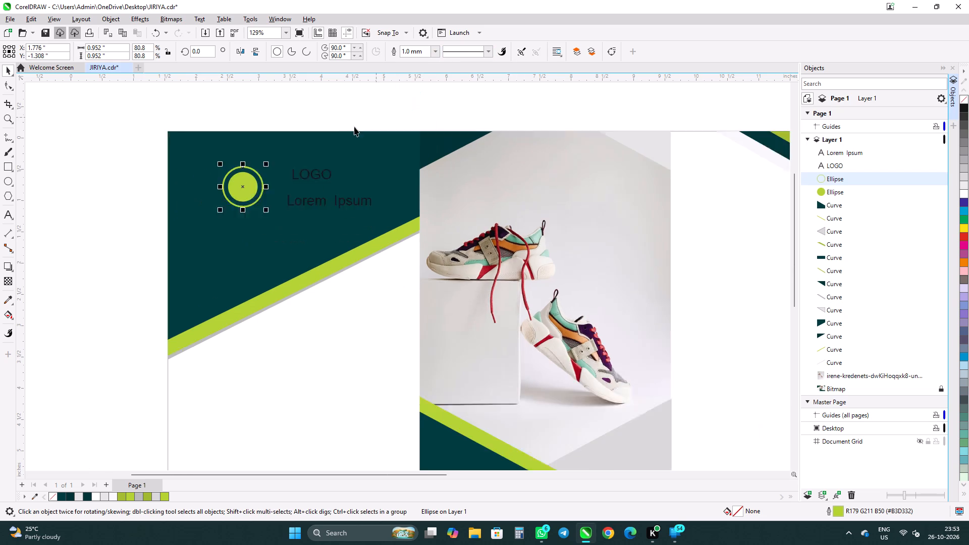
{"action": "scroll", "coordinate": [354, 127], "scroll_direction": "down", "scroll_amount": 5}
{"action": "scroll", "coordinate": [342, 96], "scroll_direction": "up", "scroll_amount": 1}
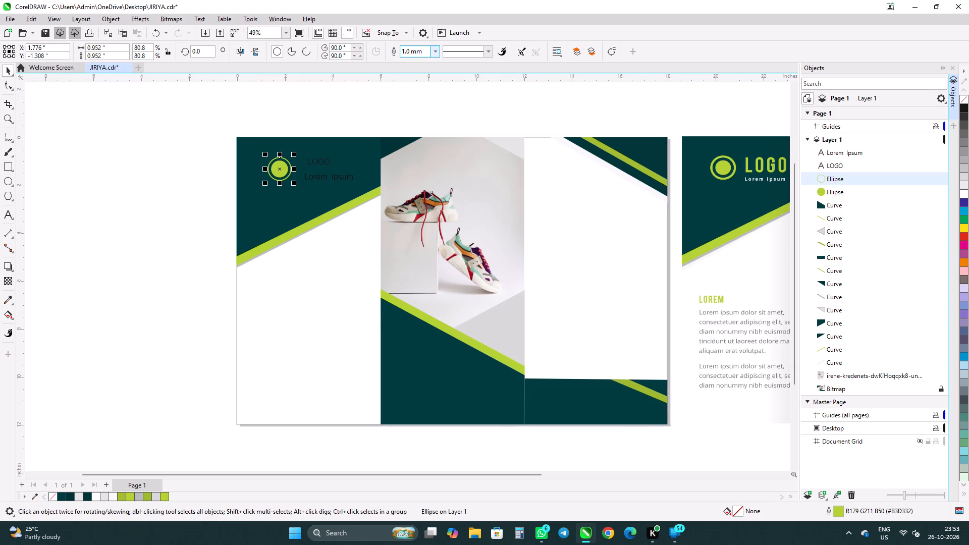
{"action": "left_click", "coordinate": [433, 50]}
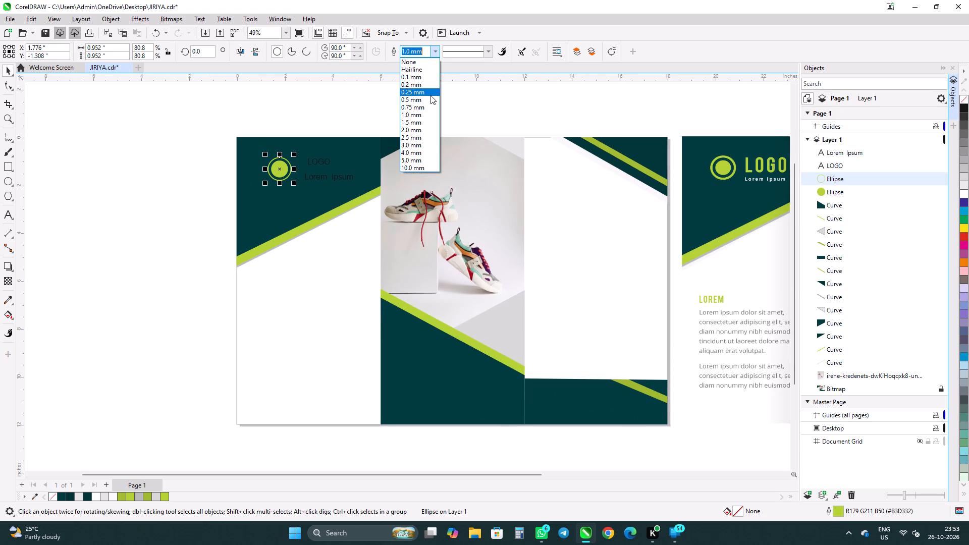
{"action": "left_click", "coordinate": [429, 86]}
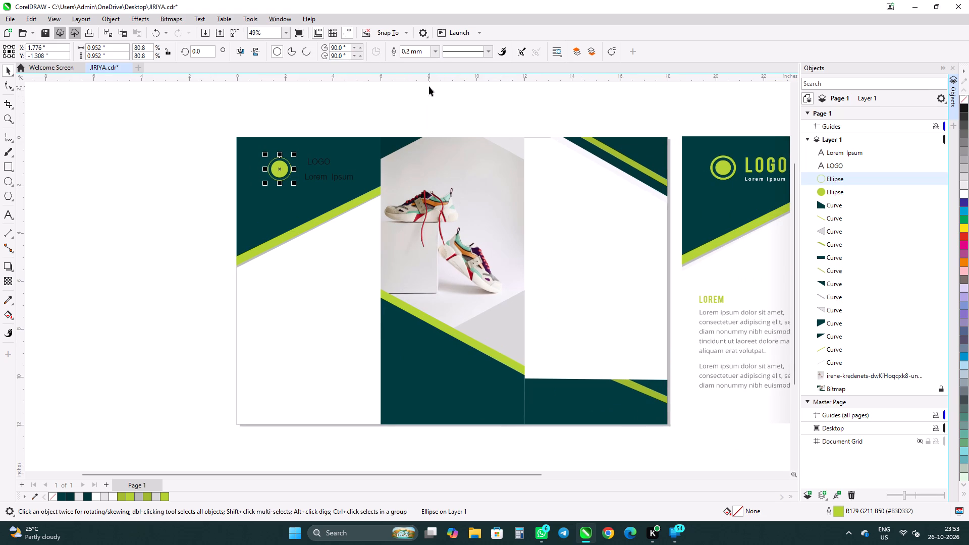
Set the outline width of the emblem's outer ring to 2.0 mm.
{"action": "left_click", "coordinate": [434, 49]}
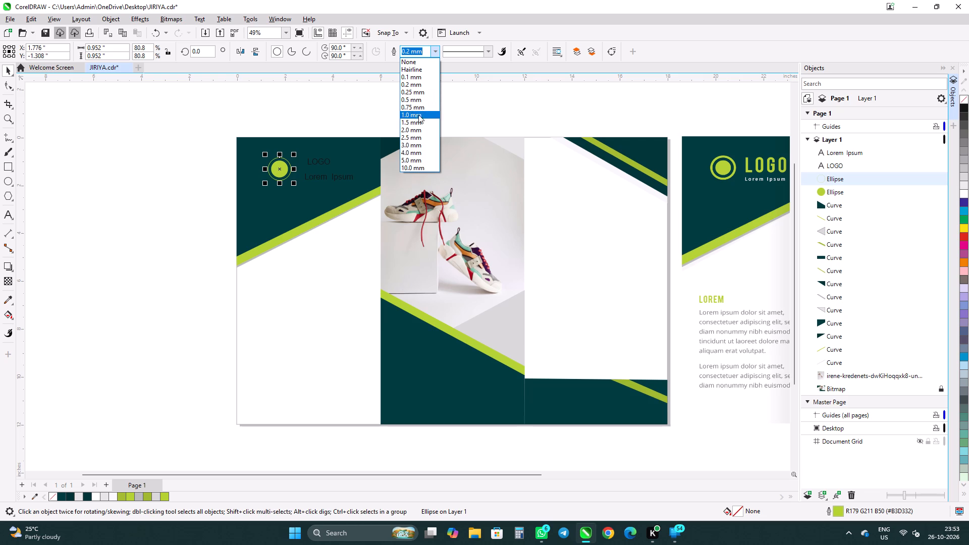
{"action": "left_click", "coordinate": [414, 129]}
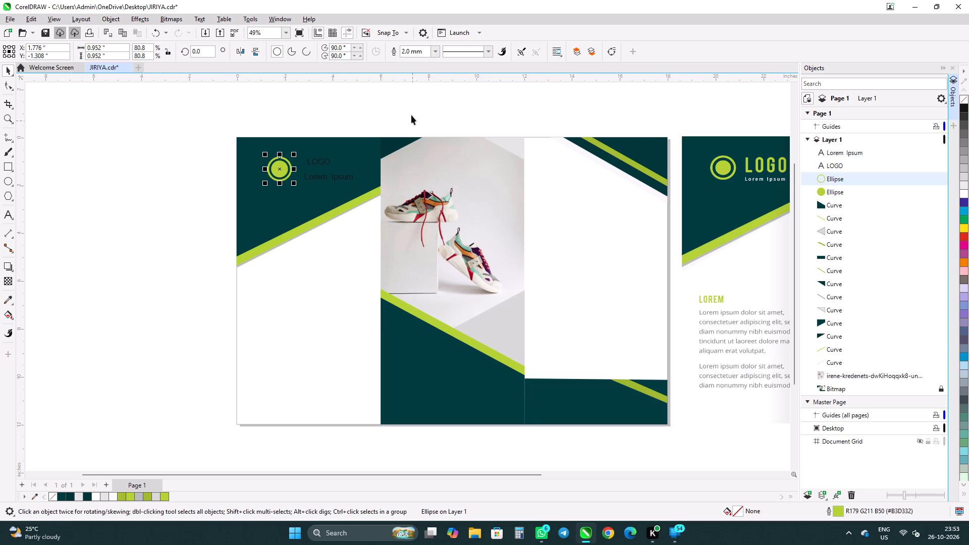
{"action": "left_click", "coordinate": [411, 112]}
Group the left panel emblem's outer ring and inner circle.
{"action": "scroll", "coordinate": [289, 151], "scroll_direction": "up", "scroll_amount": 2}
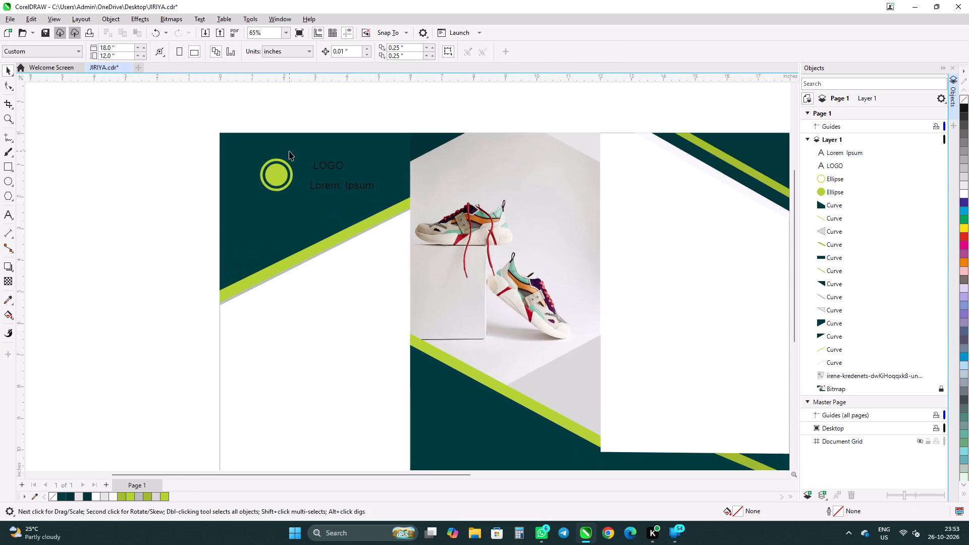
{"action": "scroll", "coordinate": [289, 151], "scroll_direction": "up", "scroll_amount": 2}
{"action": "left_click_drag", "start_coordinate": [155, 139], "coordinate": [296, 194]}
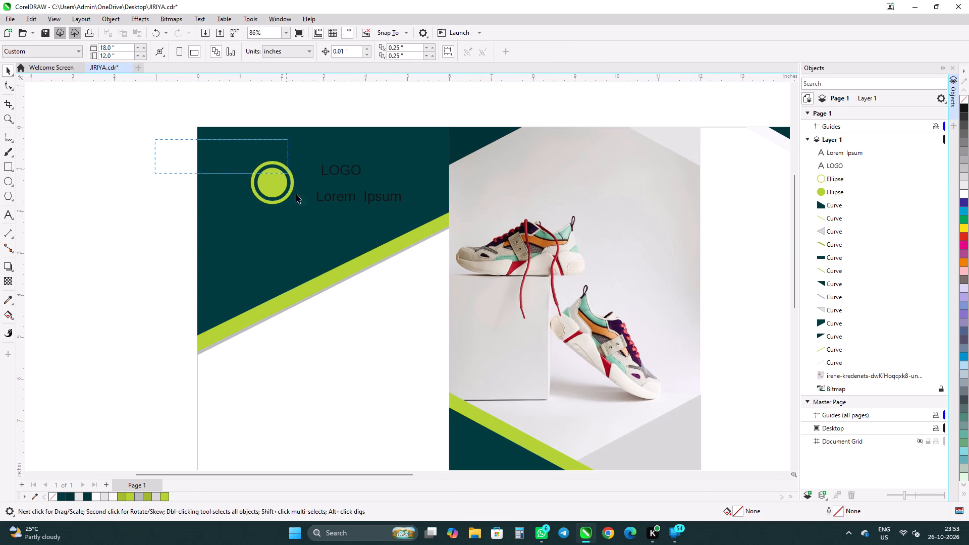
{"action": "left_click_drag", "start_coordinate": [296, 194], "coordinate": [302, 226]}
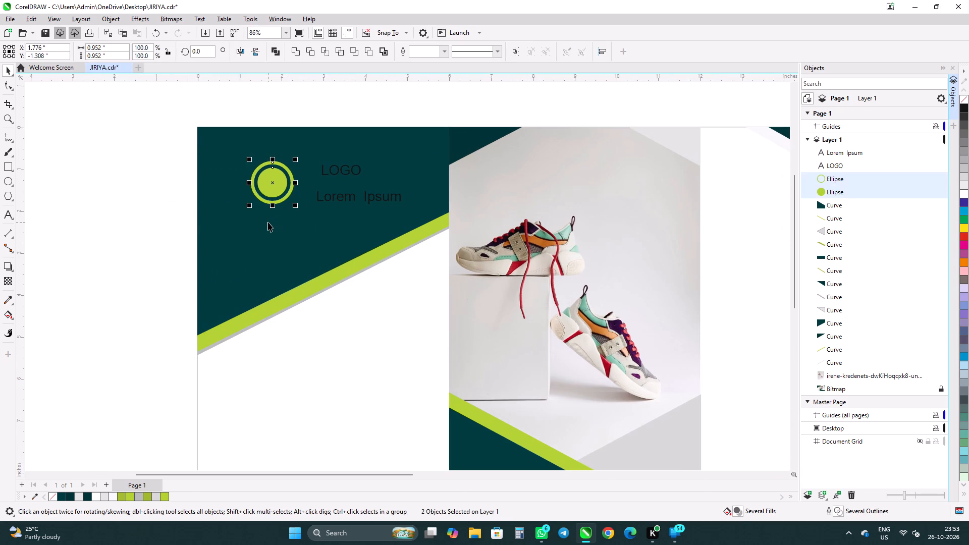
{"action": "key", "text": "ctrl+g"}
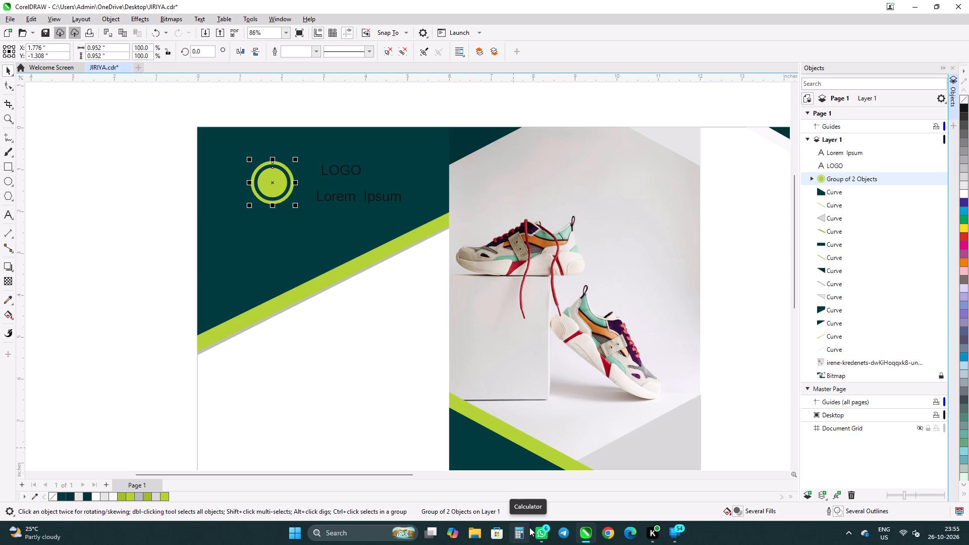
{"action": "left_click", "coordinate": [263, 90]}
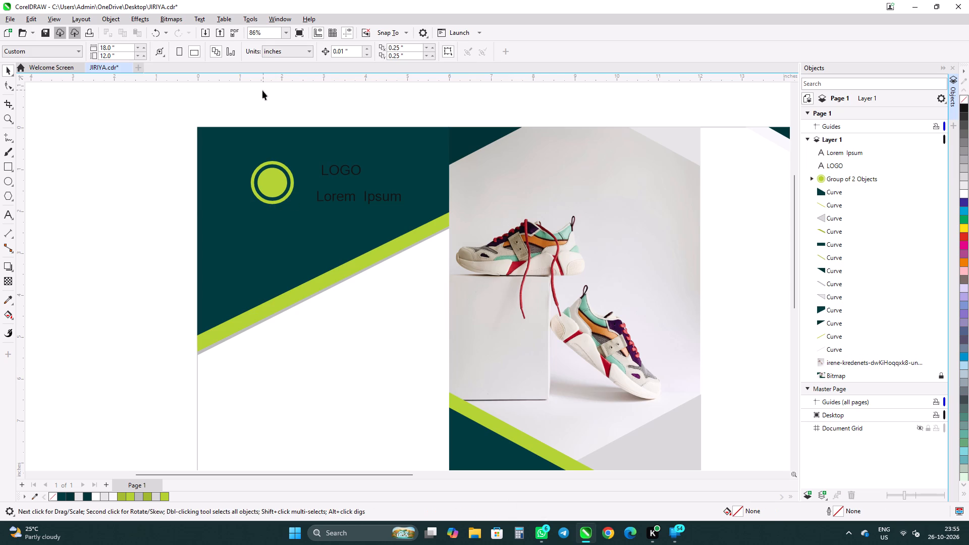
Fill the left panel's LOGO text with the emblem's lime green (#B3D332).
{"action": "left_click", "coordinate": [347, 170]}
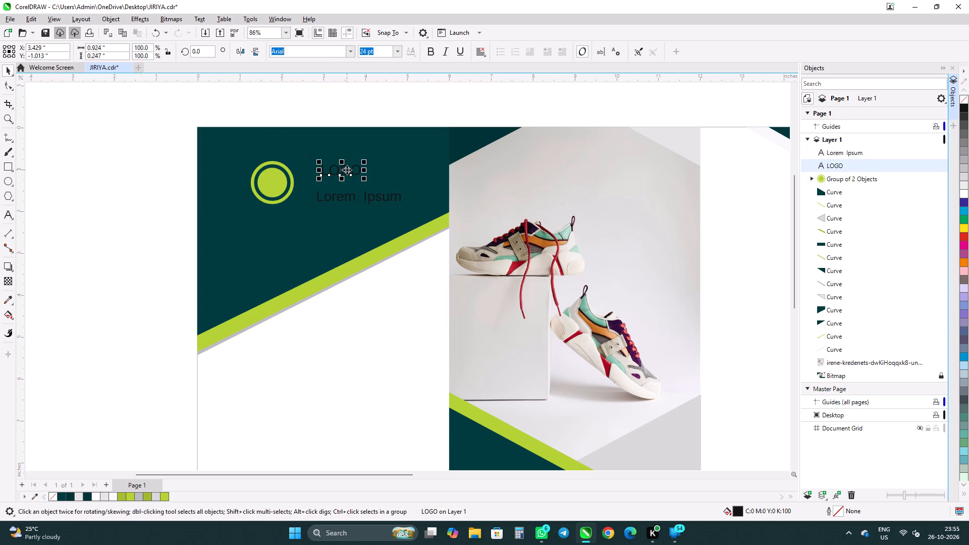
{"action": "left_click", "coordinate": [162, 495]}
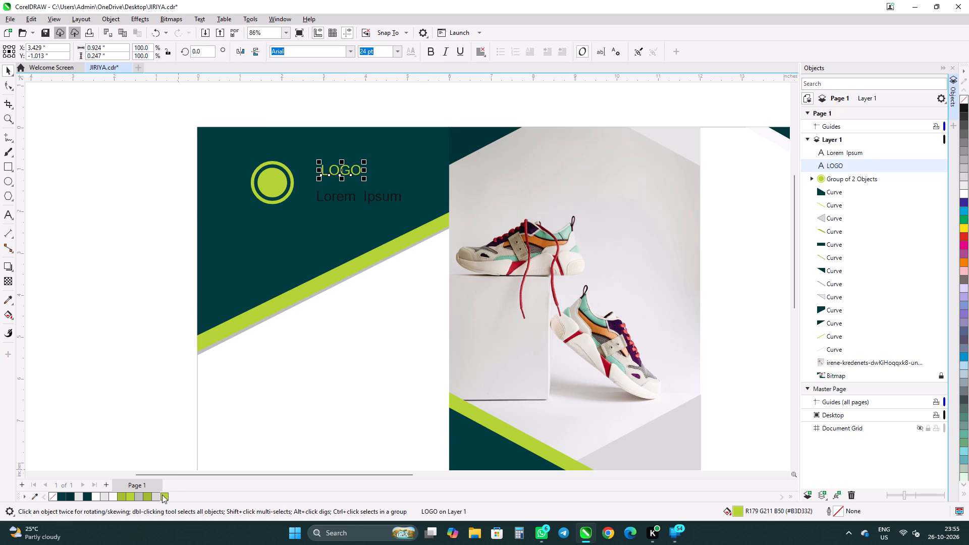
{"action": "left_click", "coordinate": [131, 256]}
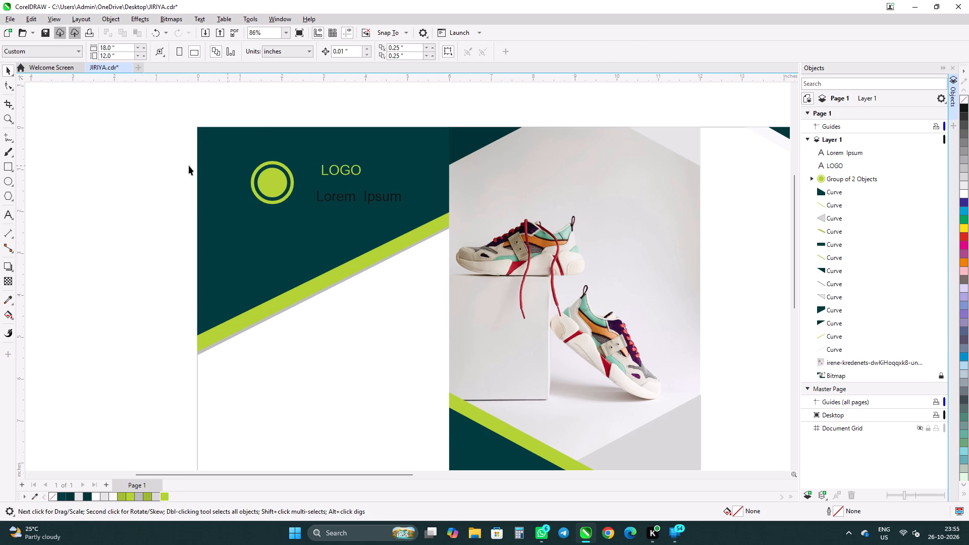
Unlock the reference brochure bitmap beside the page.
{"action": "scroll", "coordinate": [75, 166], "scroll_direction": "down", "scroll_amount": 5}
{"action": "left_click_drag", "start_coordinate": [621, 201], "coordinate": [355, 371]}
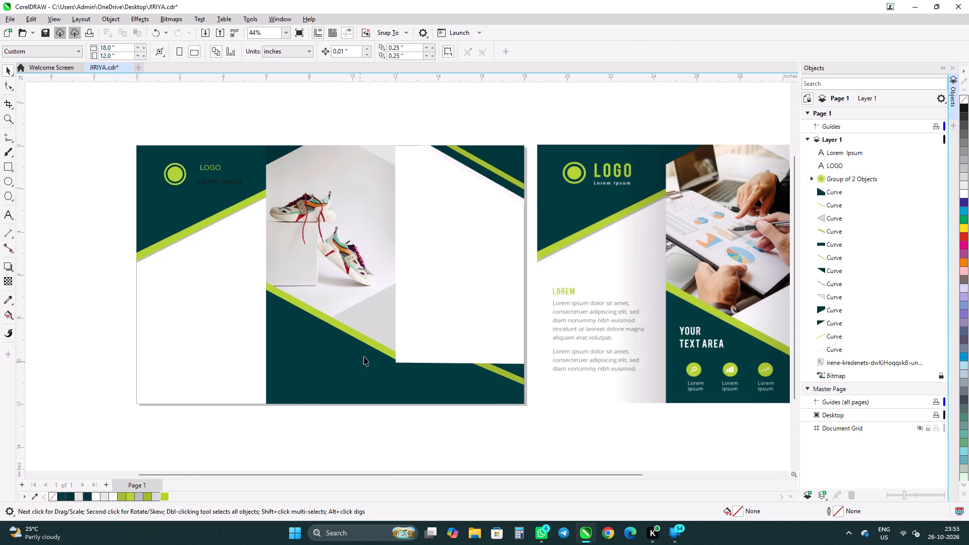
{"action": "left_click", "coordinate": [710, 195]}
{"action": "right_click", "coordinate": [687, 197]}
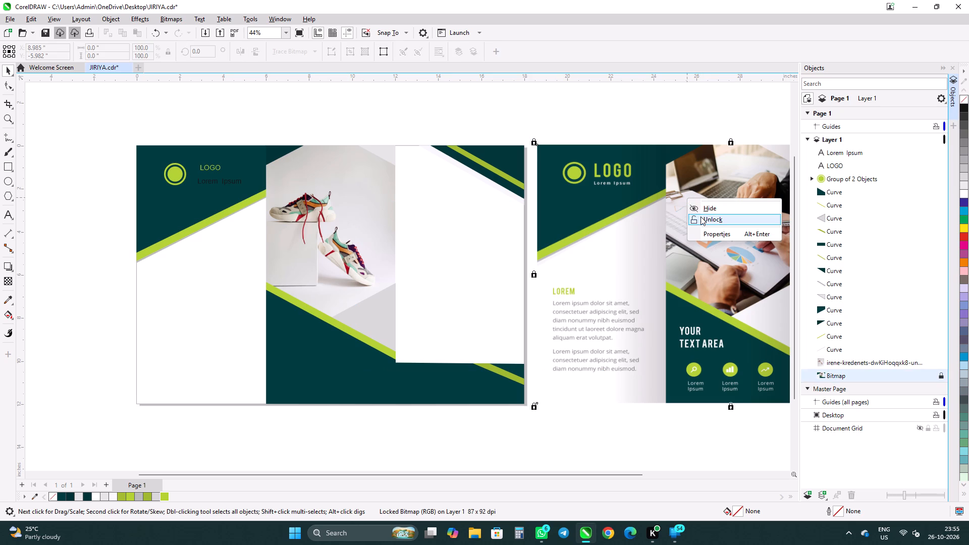
{"action": "left_click", "coordinate": [701, 216]}
Move the reference bitmap behind the brochure so its logo sits just above the left panel's own logo for comparison.
{"action": "left_click_drag", "start_coordinate": [634, 197], "coordinate": [197, 241]}
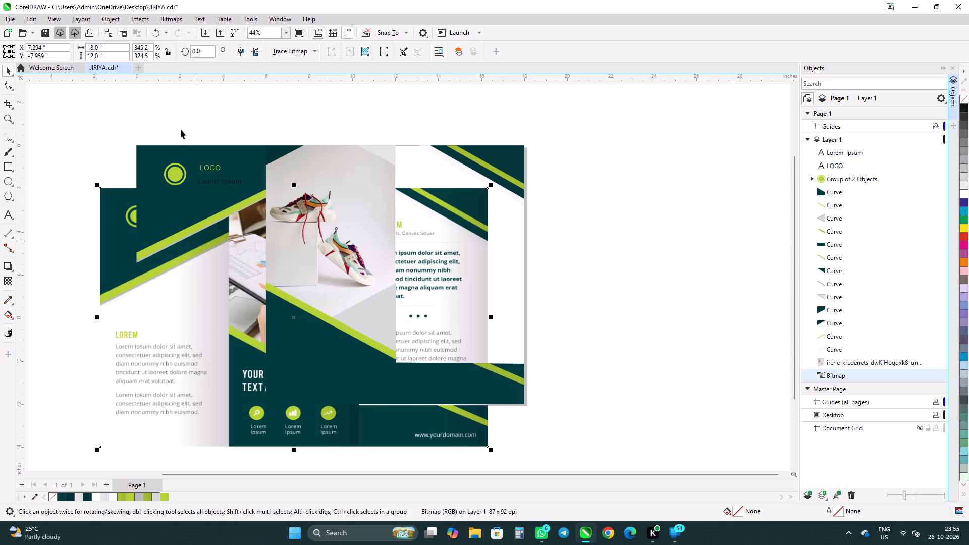
{"action": "scroll", "coordinate": [181, 169], "scroll_direction": "up", "scroll_amount": 2}
{"action": "scroll", "coordinate": [308, 205], "scroll_direction": "down", "scroll_amount": 6}
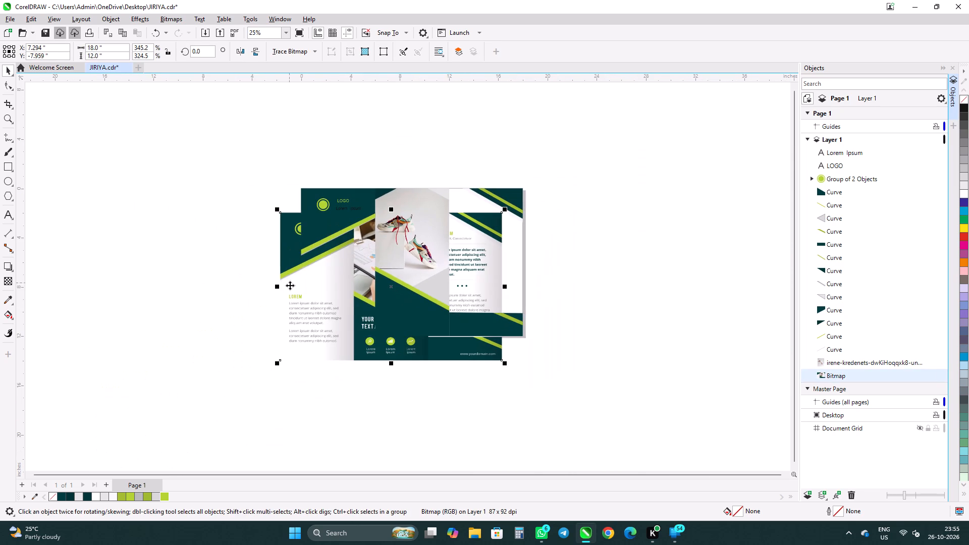
{"action": "left_click_drag", "start_coordinate": [291, 290], "coordinate": [307, 222]}
{"action": "scroll", "coordinate": [331, 193], "scroll_direction": "up", "scroll_amount": 4}
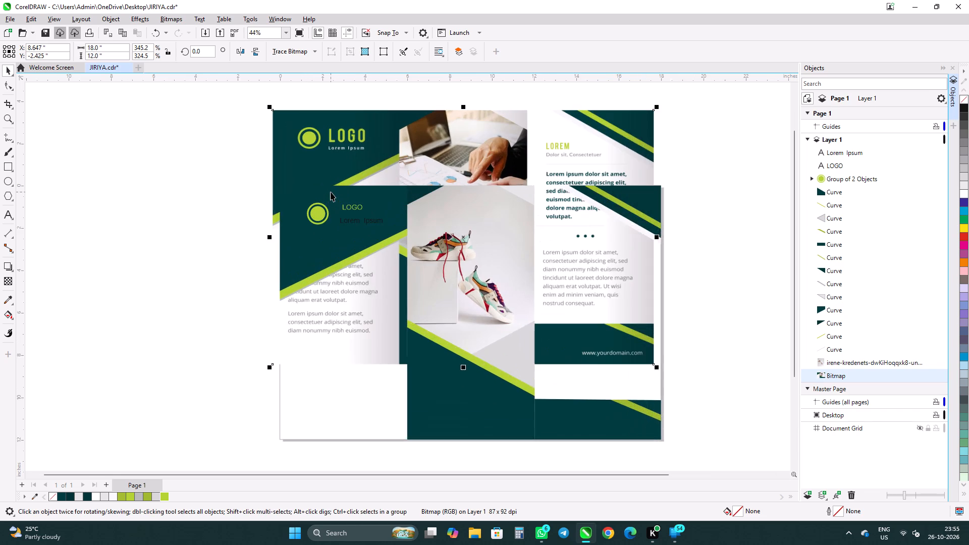
{"action": "scroll", "coordinate": [331, 191], "scroll_direction": "up", "scroll_amount": 3}
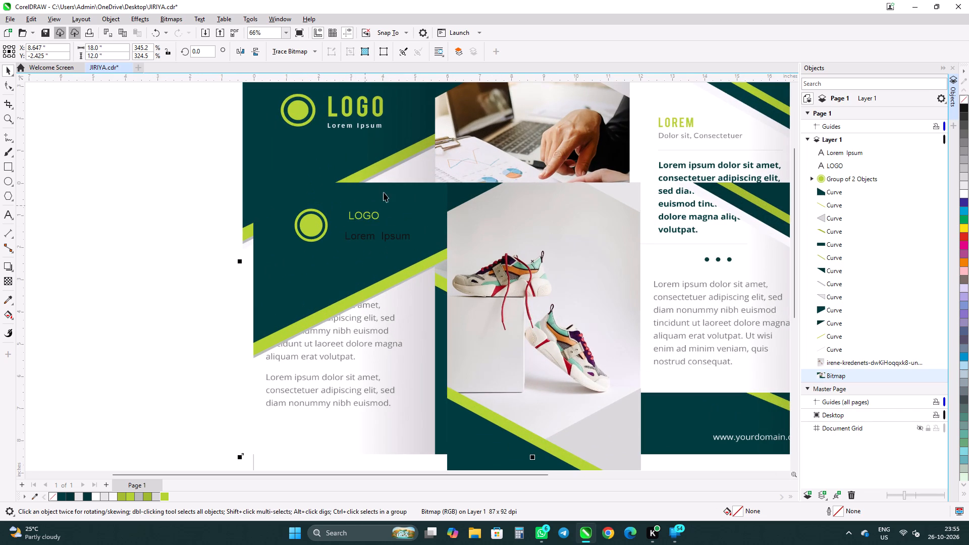
{"action": "left_click_drag", "start_coordinate": [404, 155], "coordinate": [405, 168]}
{"action": "left_click_drag", "start_coordinate": [400, 160], "coordinate": [400, 191]}
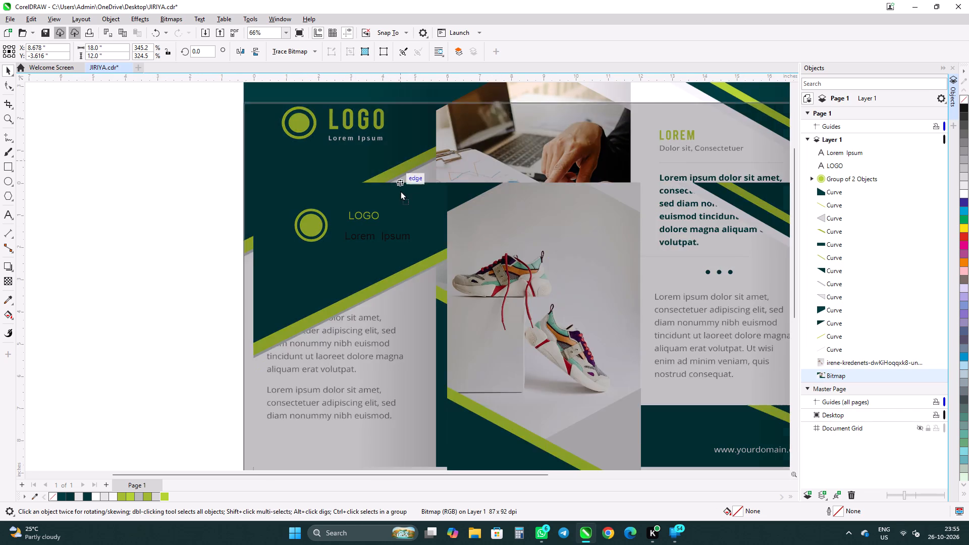
{"action": "left_click_drag", "start_coordinate": [400, 191], "coordinate": [400, 192]}
Preview the recently used fonts and those from Agency FB to Arial Rounded MT on the left panel's LOGO text, comparing with the reference logo.
{"action": "left_click", "coordinate": [370, 217]}
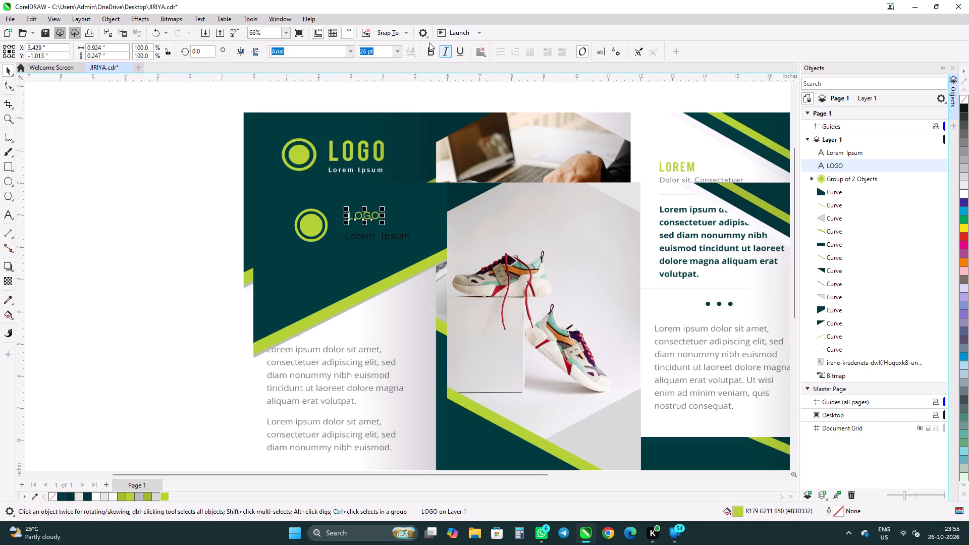
{"action": "left_click", "coordinate": [353, 50]}
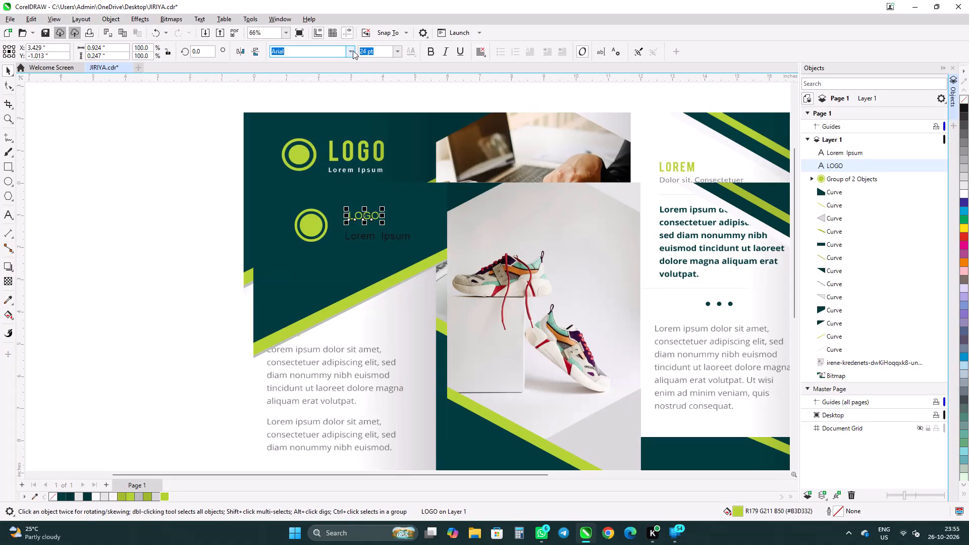
{"action": "left_click", "coordinate": [214, 116]}
{"action": "scroll", "coordinate": [552, 135], "scroll_direction": "down", "scroll_amount": 6}
{"action": "scroll", "coordinate": [423, 150], "scroll_direction": "up", "scroll_amount": 3}
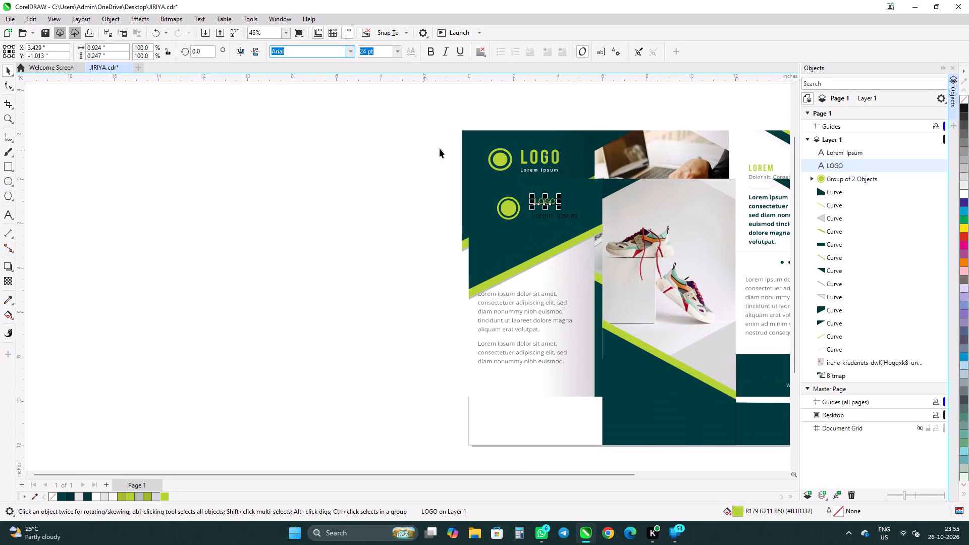
{"action": "scroll", "coordinate": [541, 158], "scroll_direction": "up", "scroll_amount": 2}
{"action": "scroll", "coordinate": [438, 147], "scroll_direction": "up", "scroll_amount": 1}
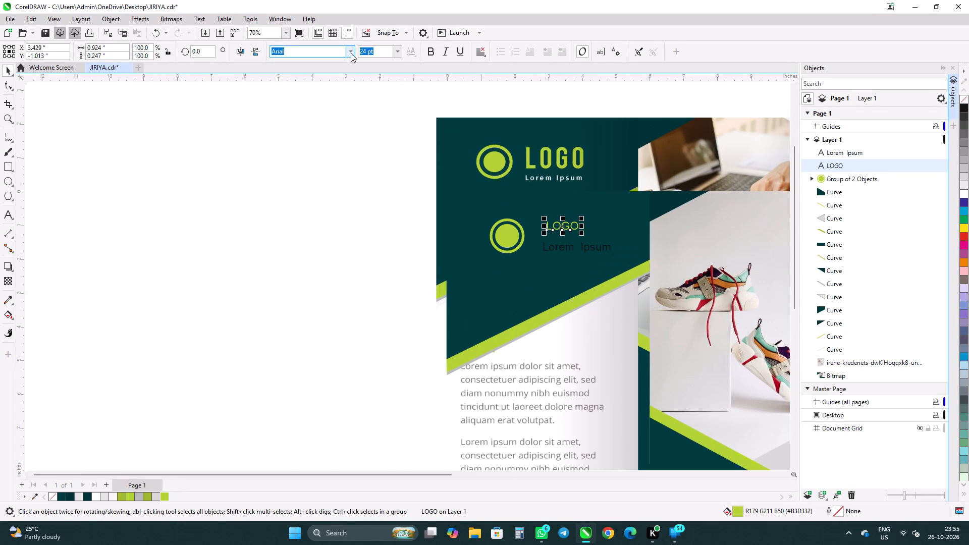
{"action": "left_click", "coordinate": [349, 54]}
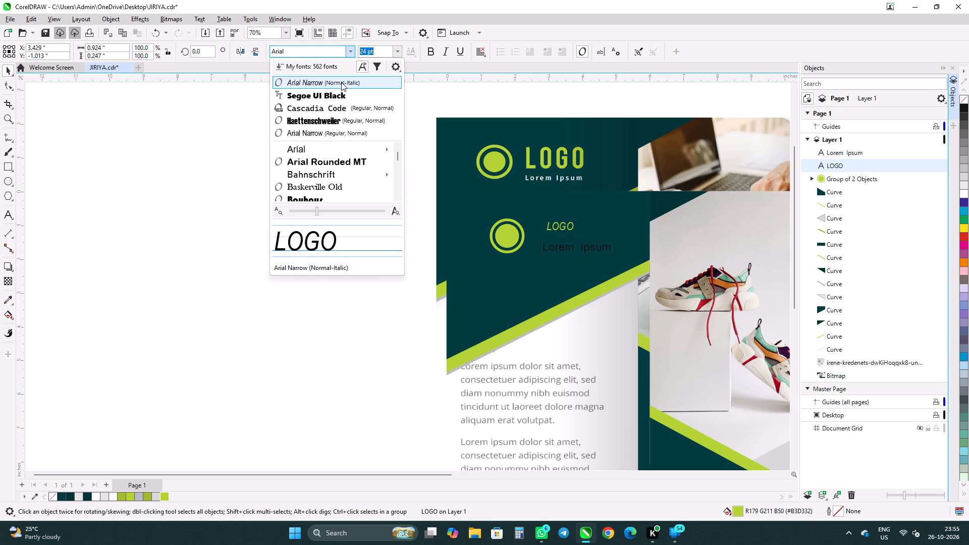
{"action": "key", "text": "Down"}
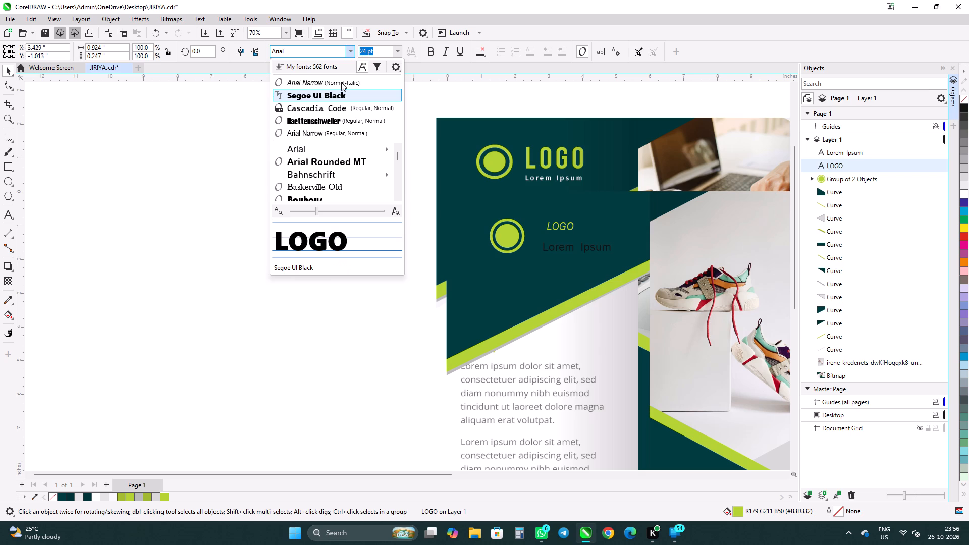
{"action": "key", "text": "Up"}
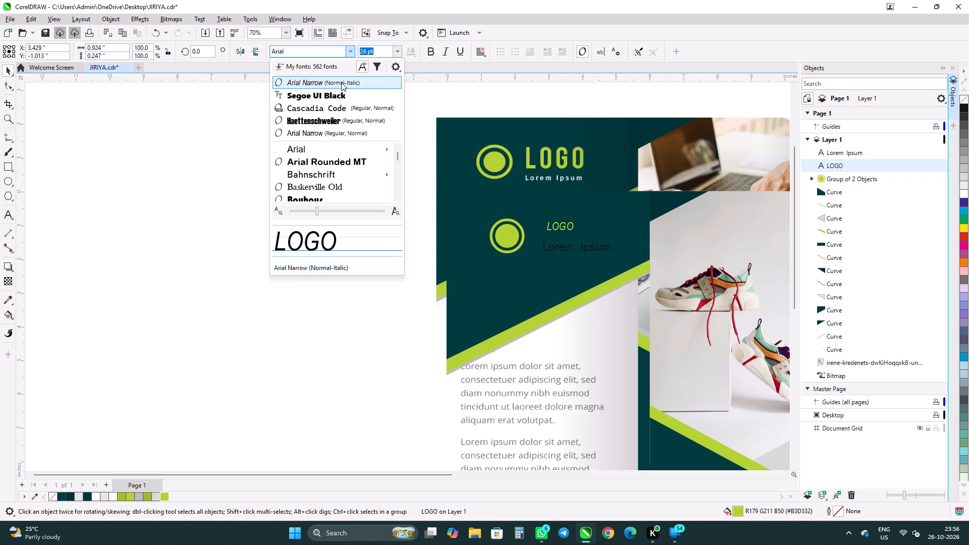
{"action": "key", "text": "Down"}
{"action": "key", "text": "Down"}
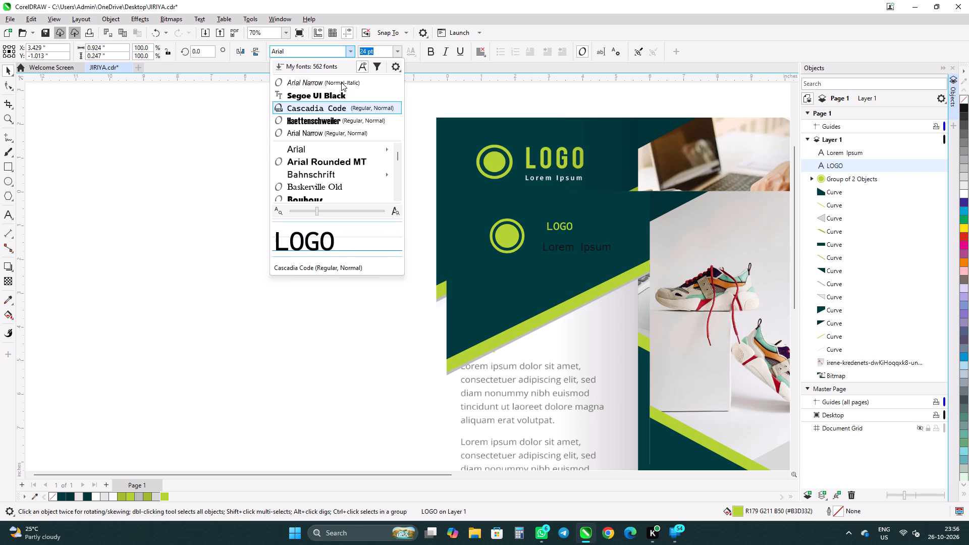
{"action": "key", "text": "Down"}
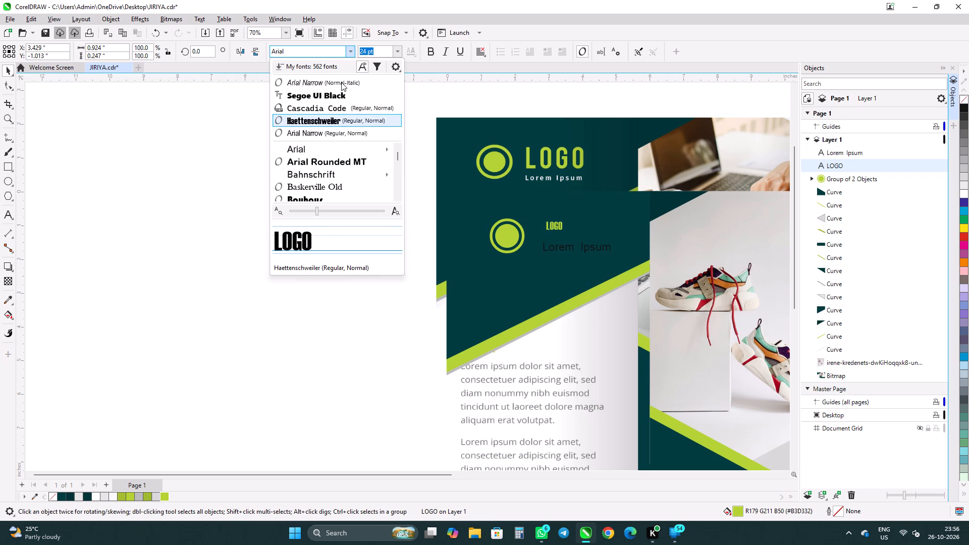
{"action": "key", "text": "Up"}
{"action": "key", "text": "Down"}
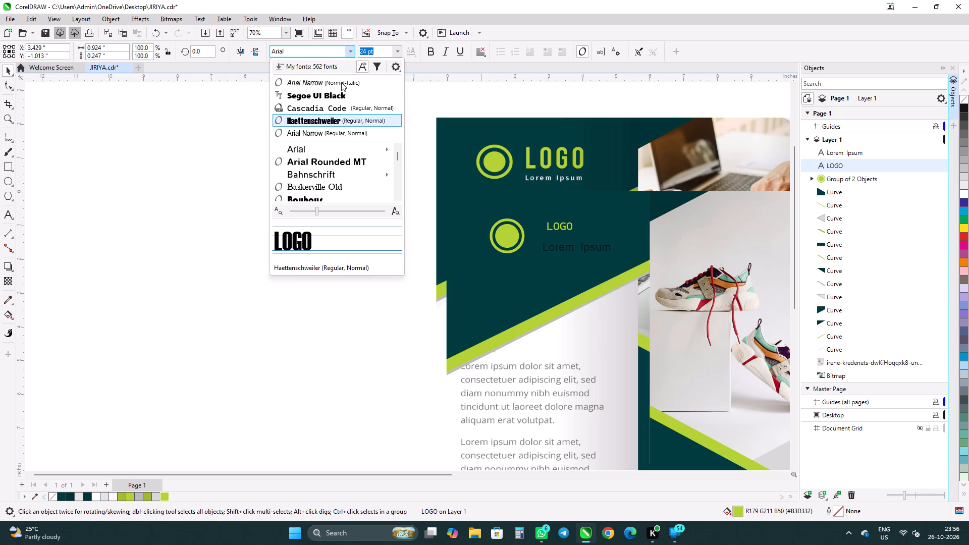
{"action": "key", "text": "Down"}
{"action": "key", "text": "Down"}
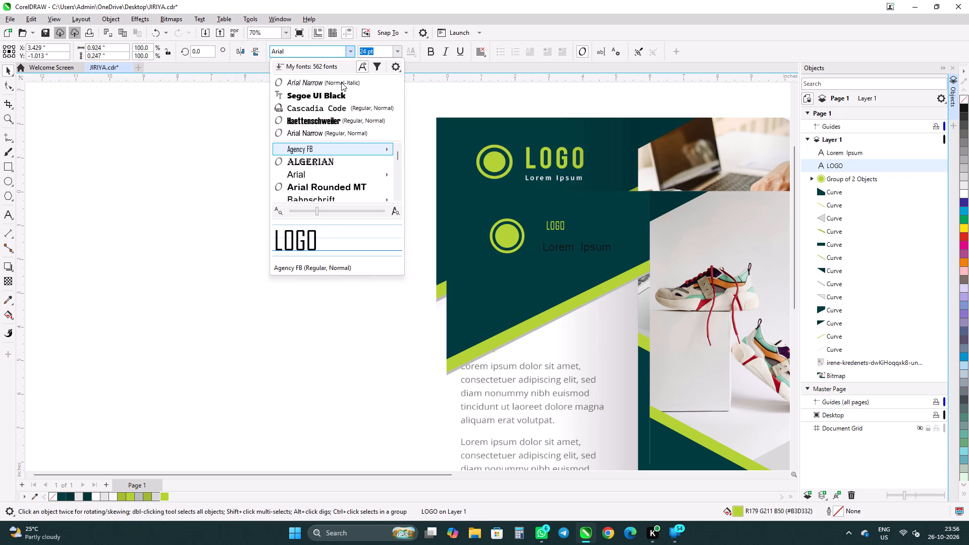
{"action": "key", "text": "Down"}
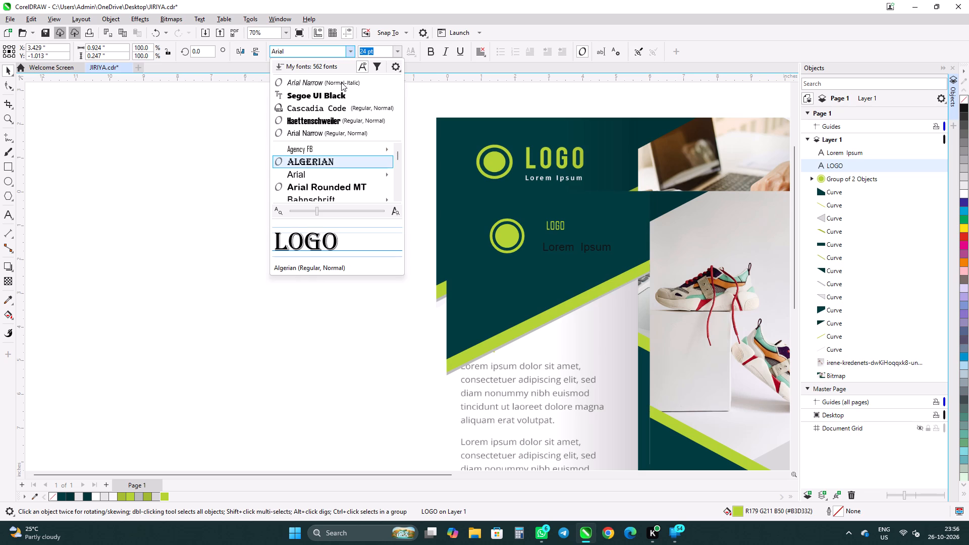
{"action": "key", "text": "Down"}
{"action": "key", "text": "Down"}
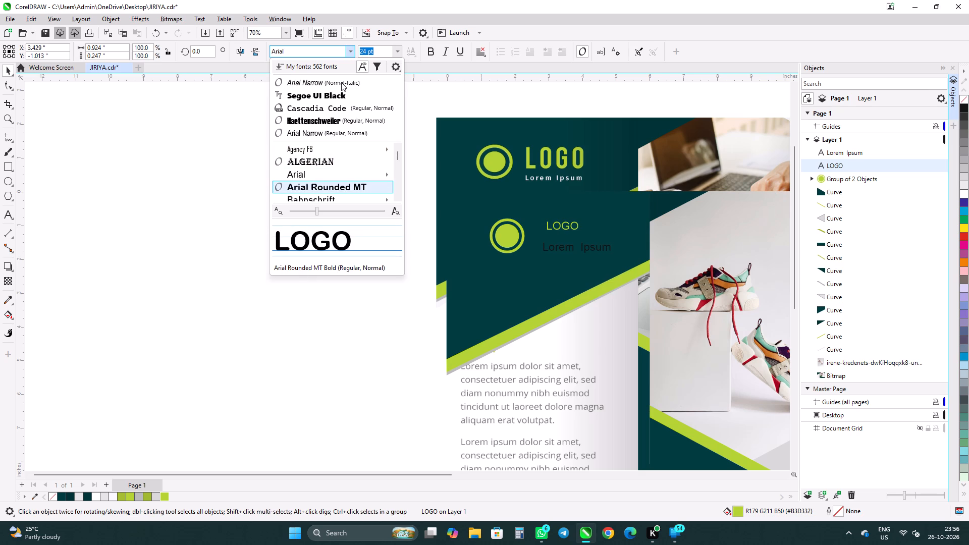
{"action": "key", "text": "Up"}
{"action": "key", "text": "Up"}
{"action": "key", "text": "Up"}
{"action": "key", "text": "Up"}
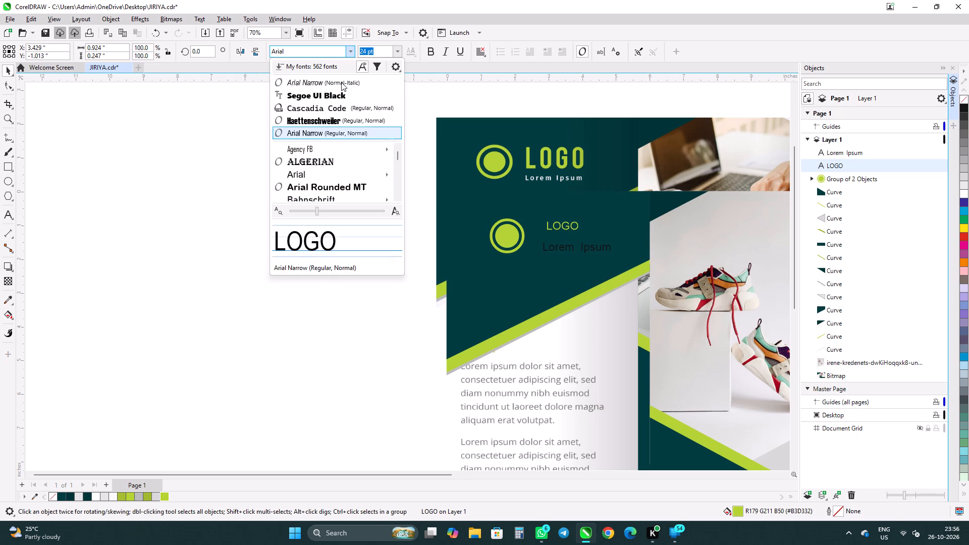
{"action": "key", "text": "Up"}
{"action": "key", "text": "Up"}
{"action": "key", "text": "Up"}
{"action": "key", "text": "Up"}
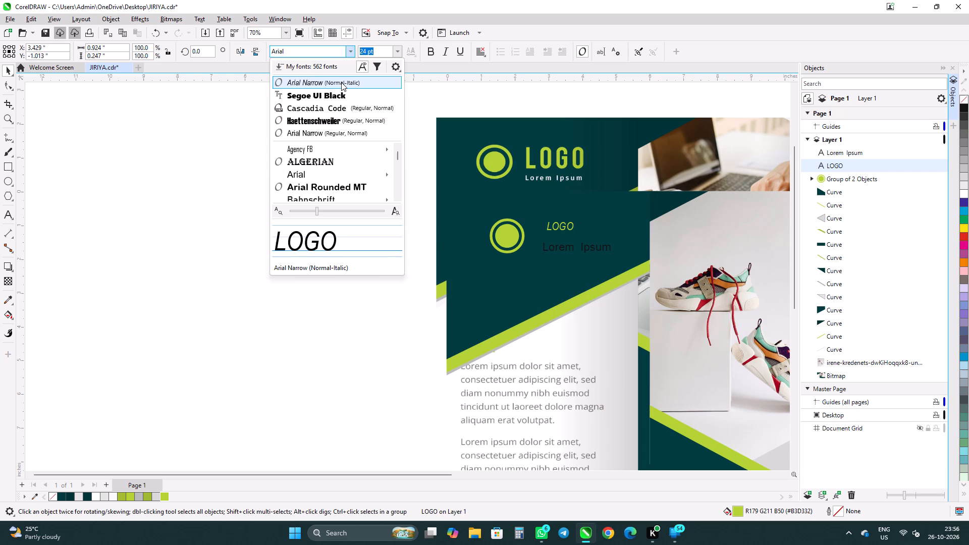
Compare the LOGO text with the reference again in the fonts from Segoe UI Black down to Bahnschrift.
{"action": "key", "text": "Down"}
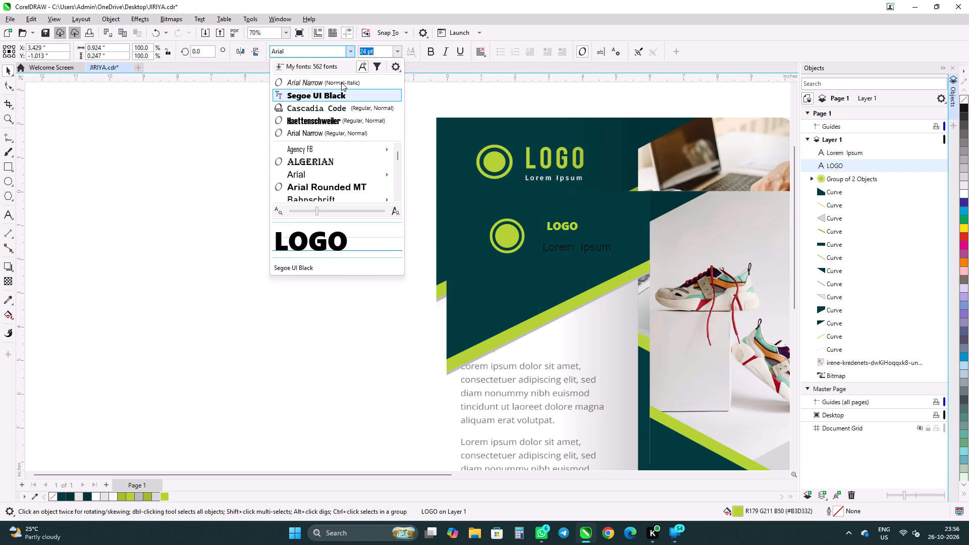
{"action": "key", "text": "Down"}
{"action": "key", "text": "Down"}
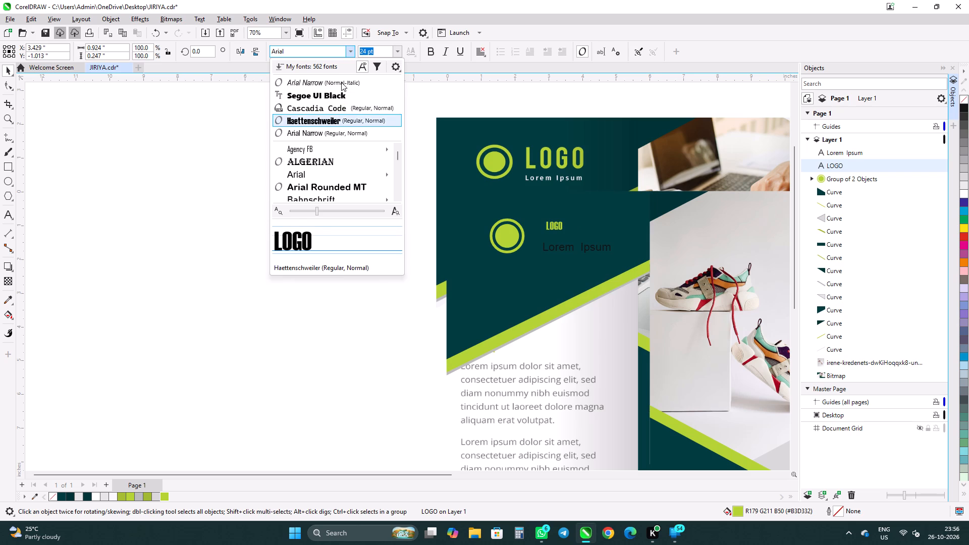
{"action": "key", "text": "Down"}
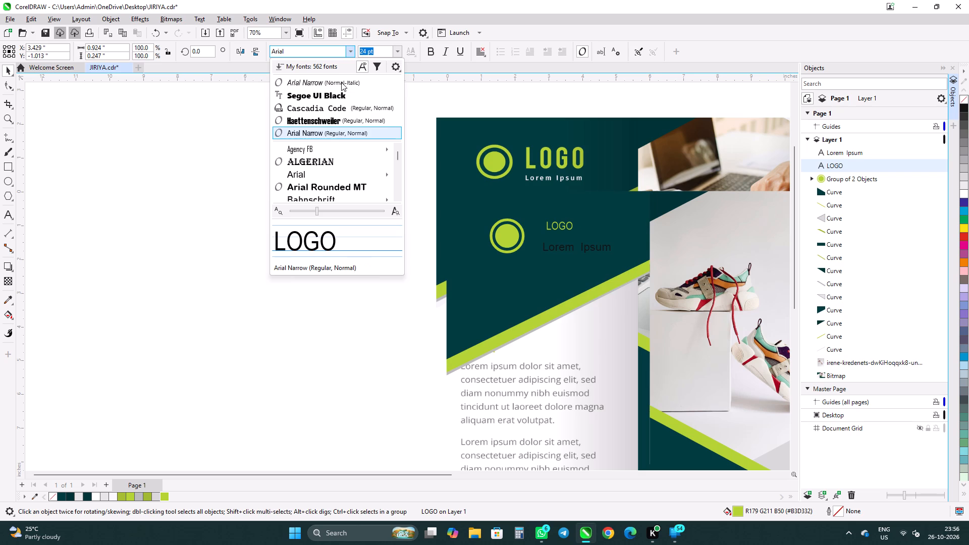
{"action": "key", "text": "Down"}
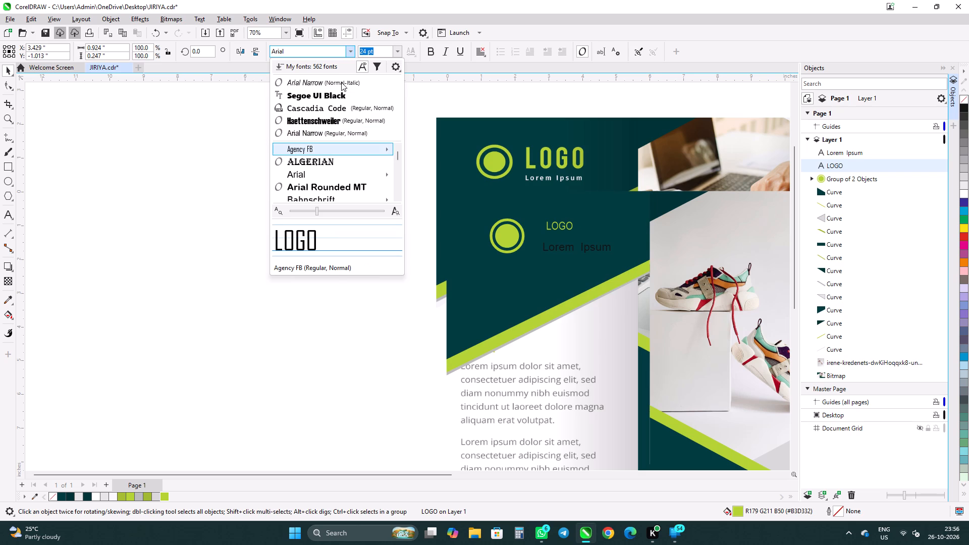
{"action": "key", "text": "Down"}
{"action": "key", "text": "Down"}
{"action": "key", "text": "Down"}
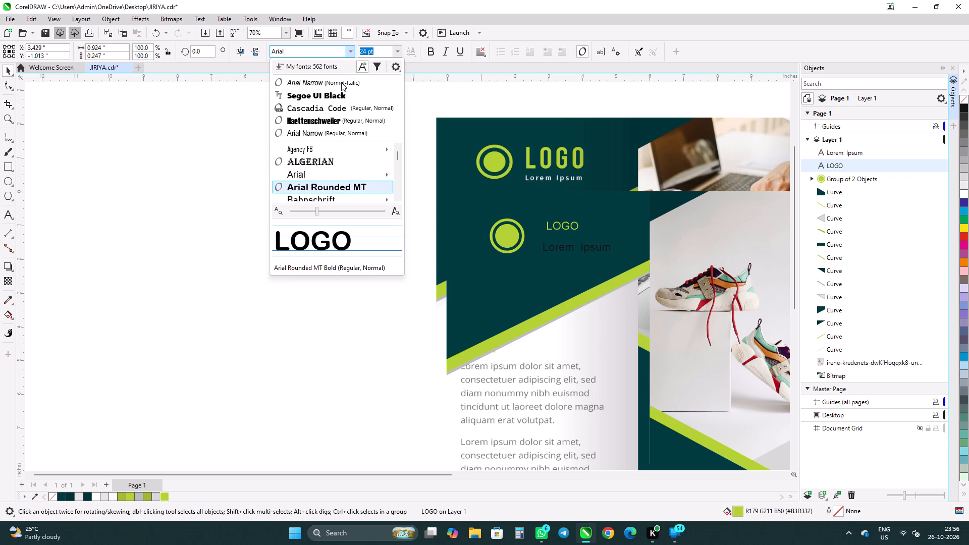
{"action": "key", "text": "Down"}
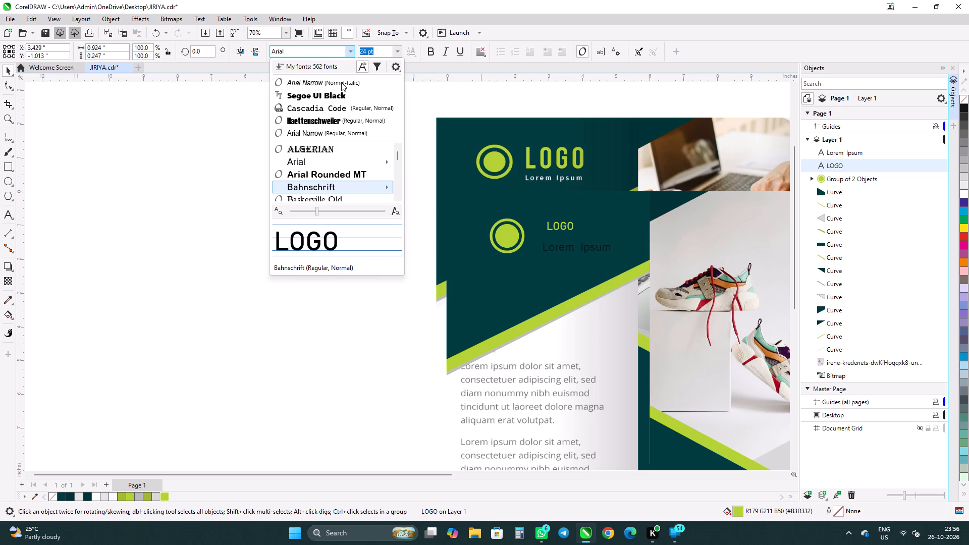
{"action": "key", "text": "Down"}
{"action": "key", "text": "Up"}
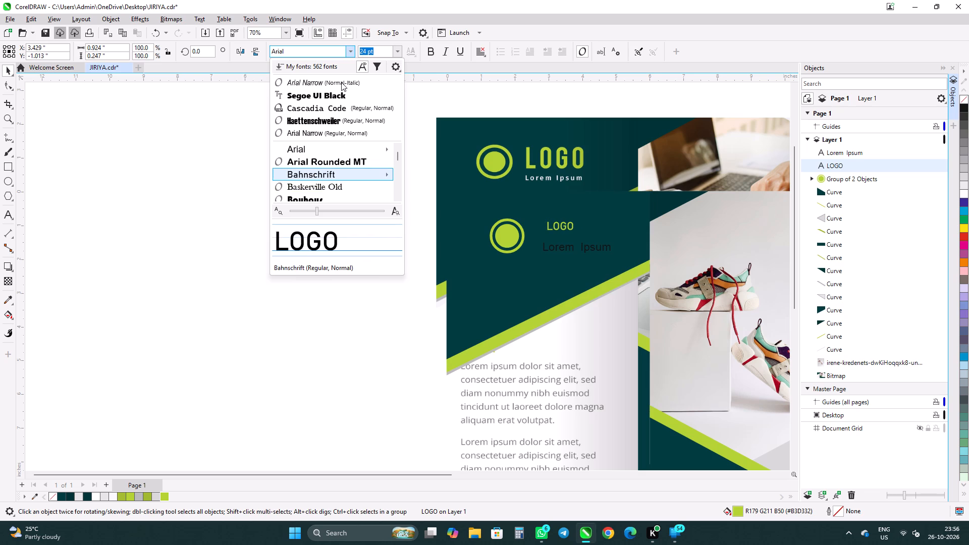
Preview the fonts from Baskerville Old Face to Brush Script MT on the left panel's LOGO text, comparing with the reference logo.
{"action": "key", "text": "Down"}
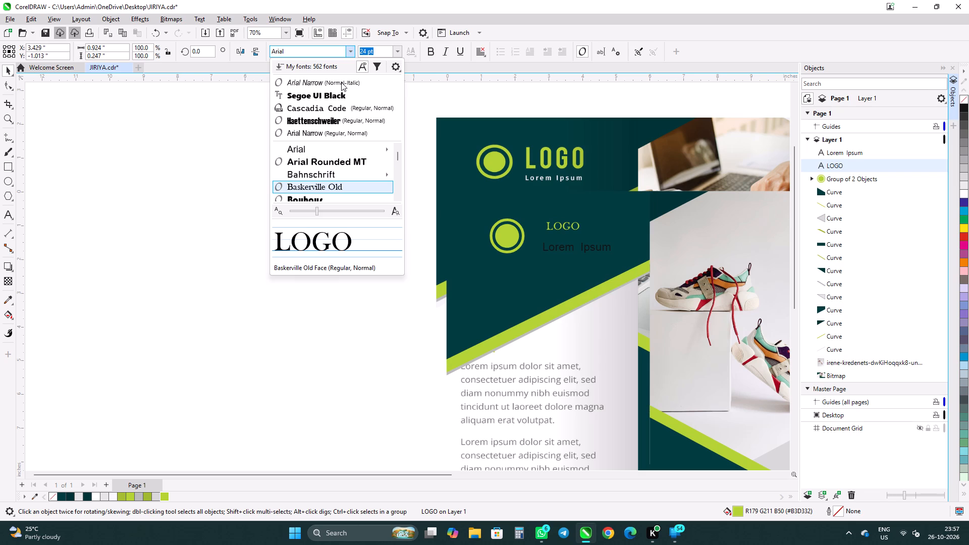
{"action": "key", "text": "Down"}
{"action": "key", "text": "Down"}
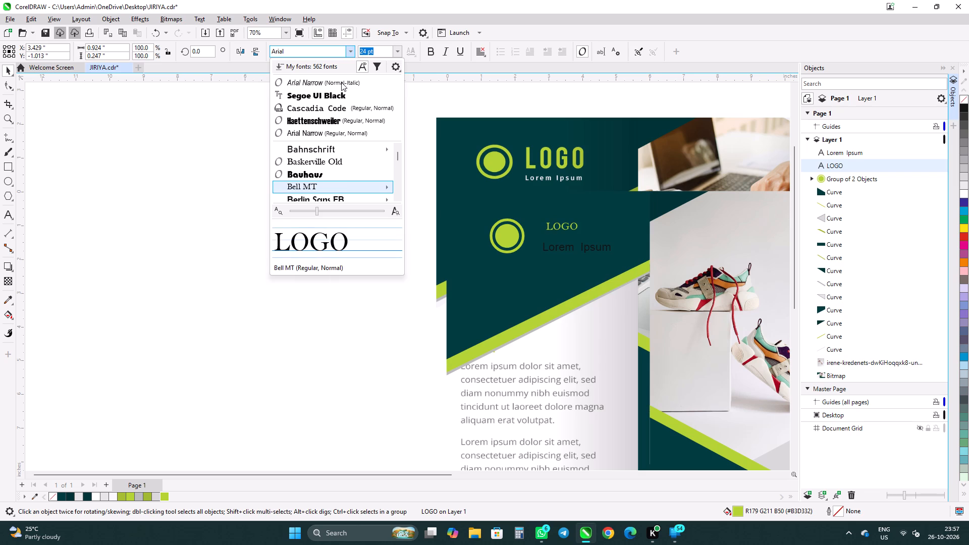
{"action": "key", "text": "Down"}
{"action": "key", "text": "Down"}
{"action": "key", "text": "Down"}
{"action": "key", "text": "Down"}
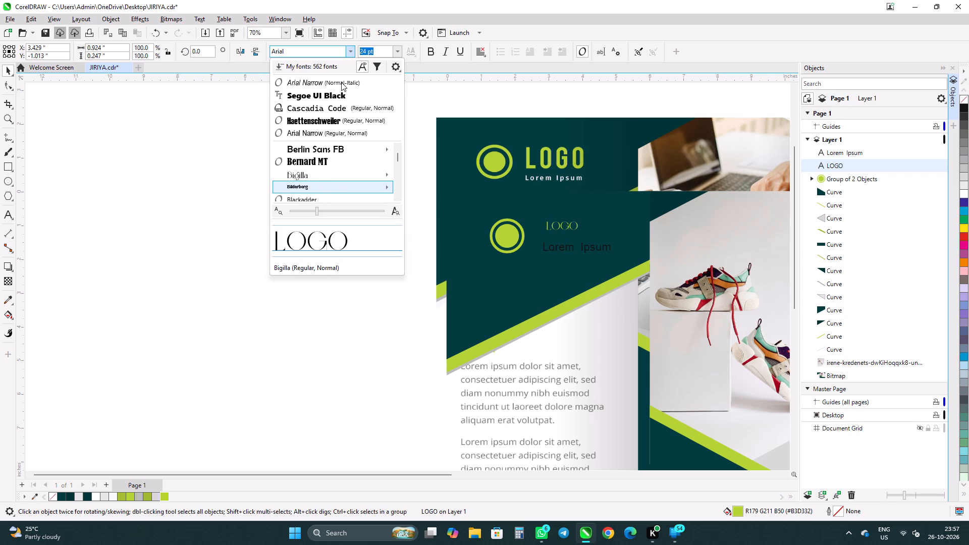
{"action": "key", "text": "Down"}
{"action": "key", "text": "Down"}
{"action": "key", "text": "Down"}
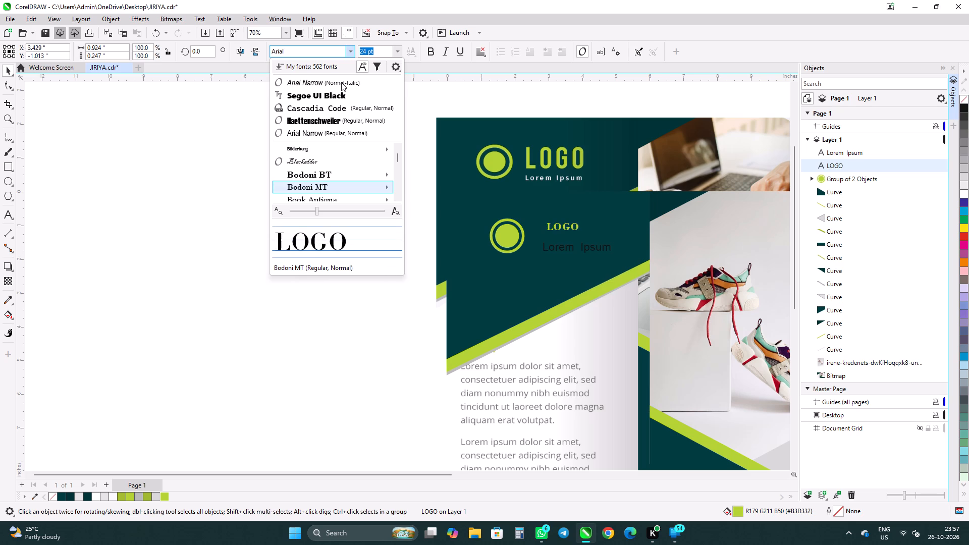
{"action": "key", "text": "Down"}
{"action": "key", "text": "Down"}
{"action": "key", "text": "Down"}
{"action": "key", "text": "Down"}
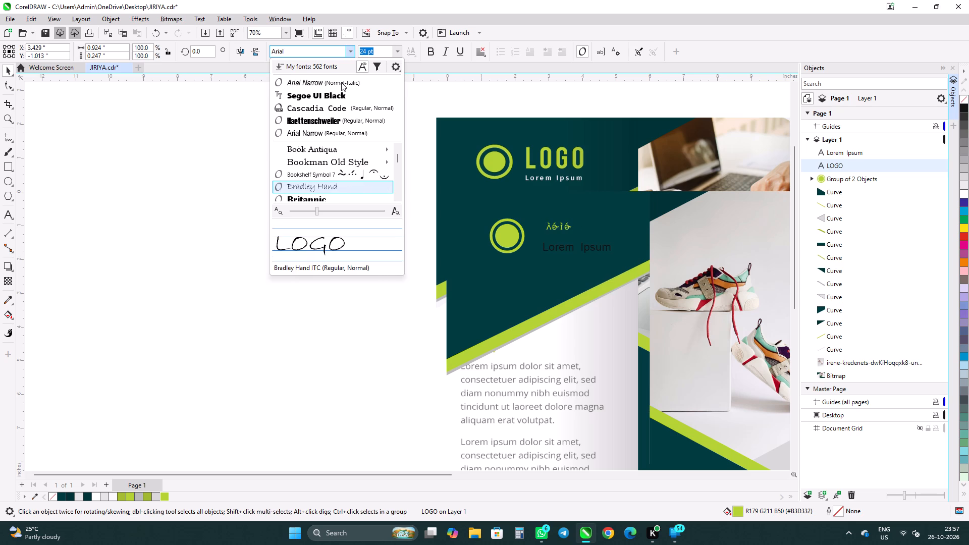
{"action": "key", "text": "Down"}
{"action": "key", "text": "Down"}
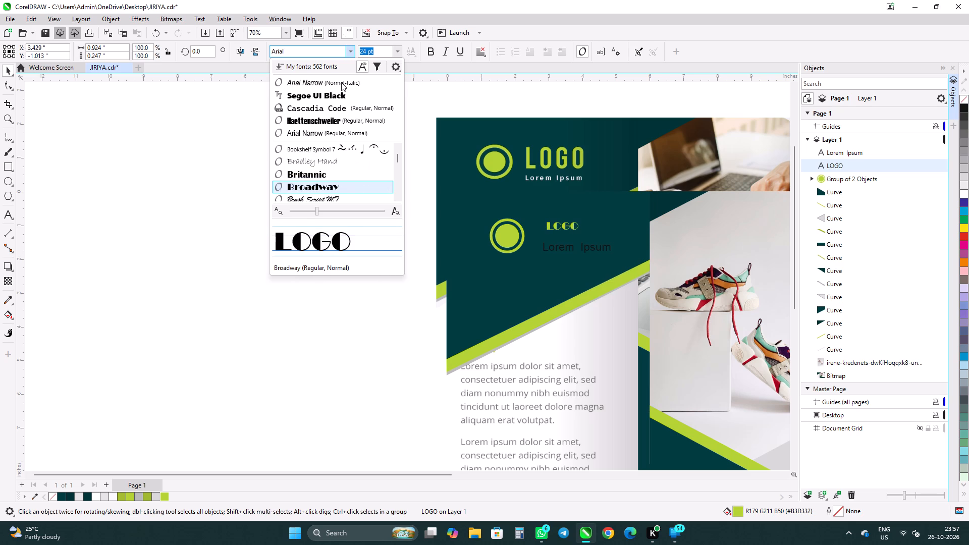
{"action": "key", "text": "Up"}
{"action": "key", "text": "Down"}
{"action": "key", "text": "Down"}
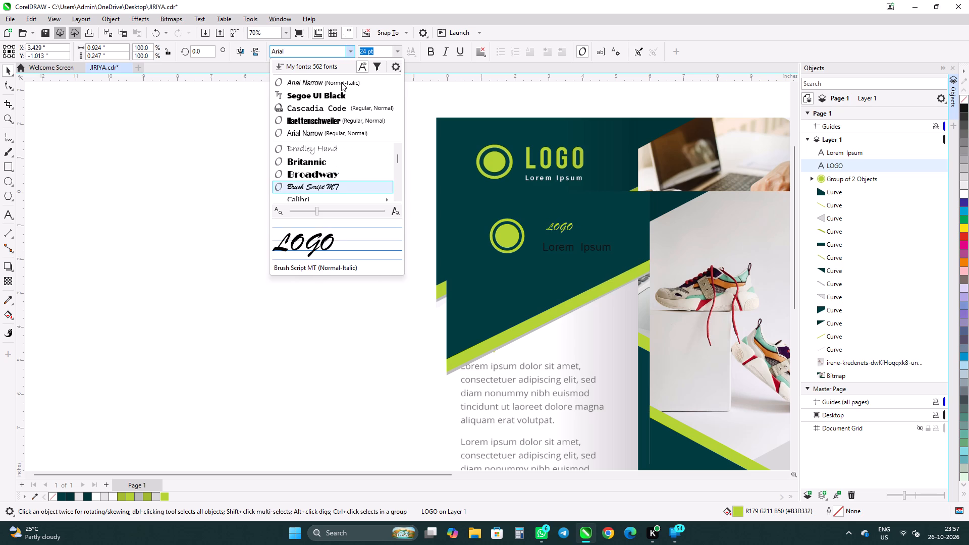
Compare the LOGO text with the reference logo in the fonts from Calibri to Constantia, rechecking Consolas.
{"action": "key", "text": "Down"}
{"action": "key", "text": "Down"}
{"action": "key", "text": "Down"}
{"action": "key", "text": "Down"}
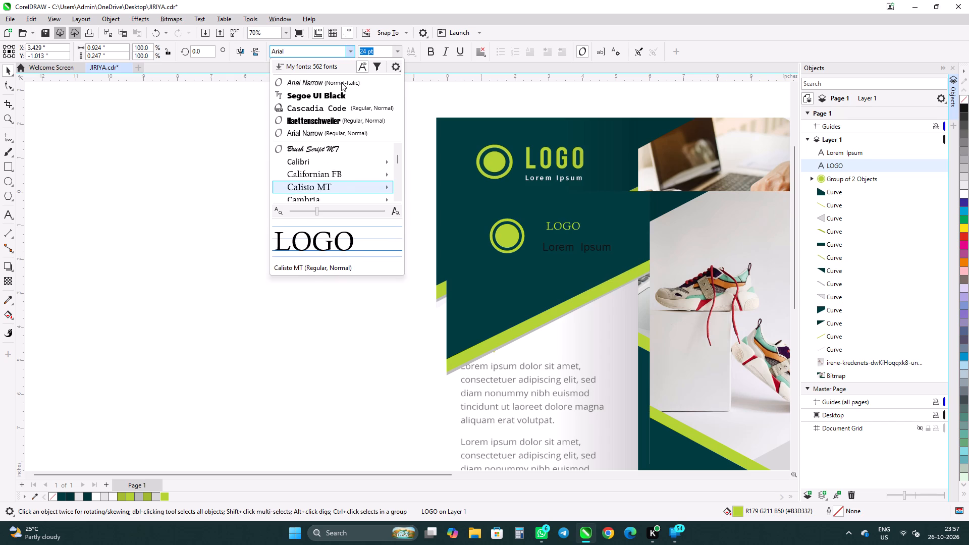
{"action": "key", "text": "Down"}
{"action": "key", "text": "Down"}
{"action": "key", "text": "Down"}
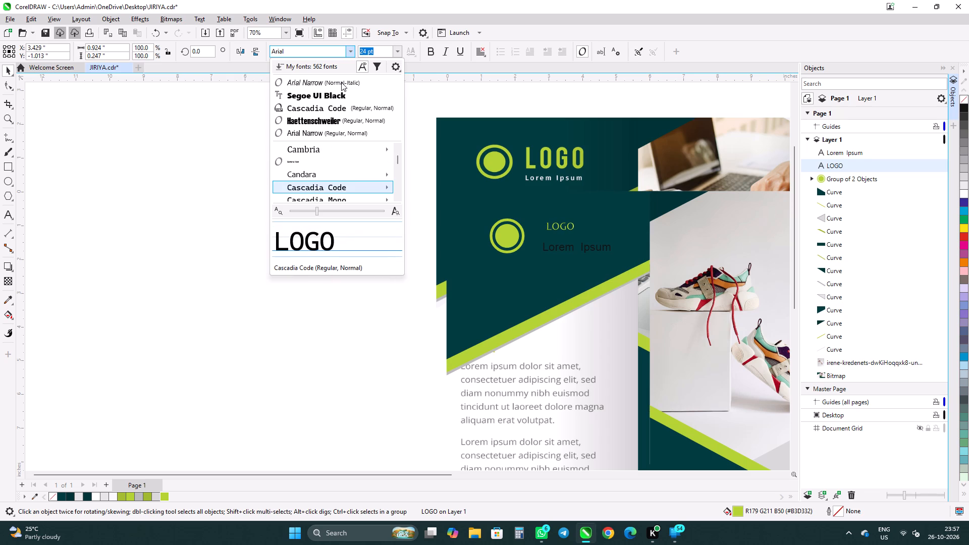
{"action": "key", "text": "Down"}
{"action": "key", "text": "Down"}
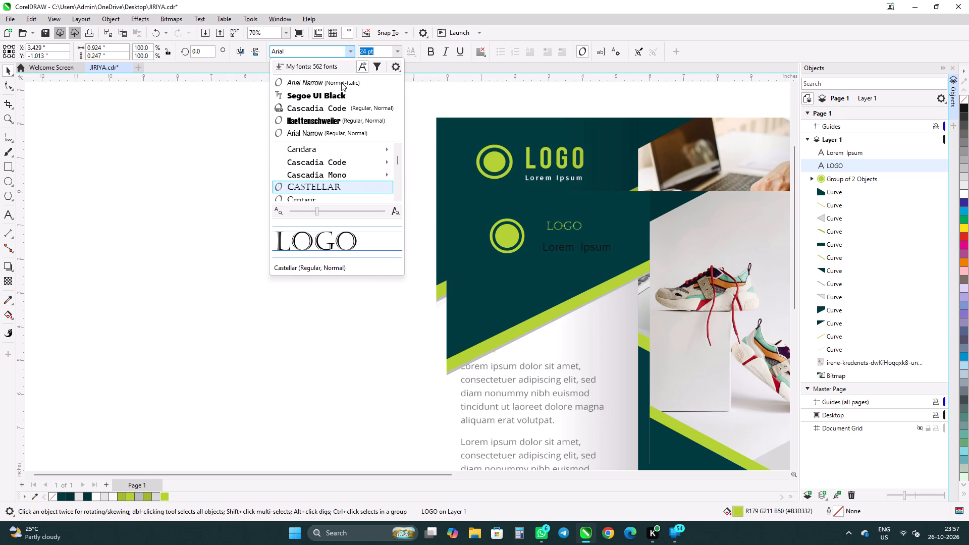
{"action": "key", "text": "Down"}
{"action": "key", "text": "Down"}
{"action": "key", "text": "Down"}
{"action": "key", "text": "Down"}
{"action": "key", "text": "Down"}
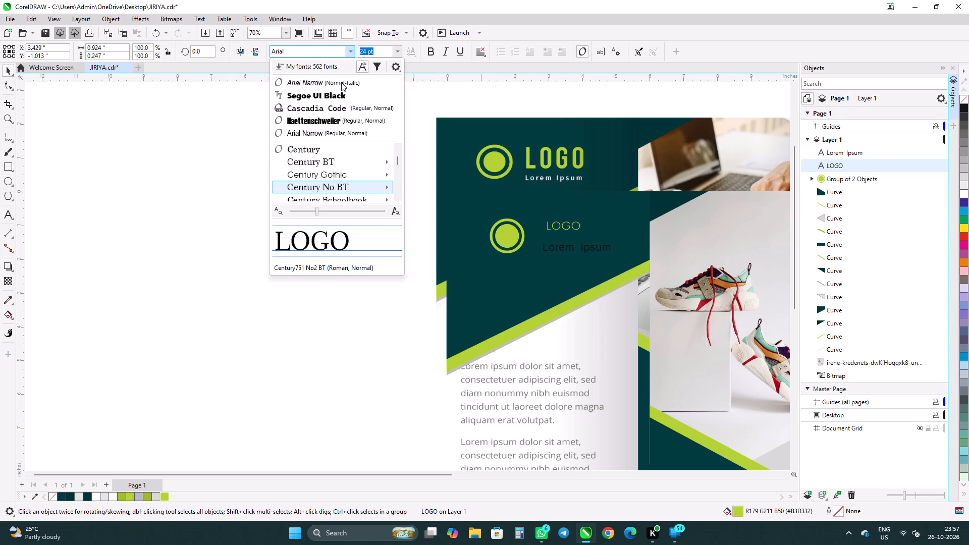
{"action": "key", "text": "Down"}
{"action": "key", "text": "Down"}
{"action": "key", "text": "Down"}
{"action": "key", "text": "Down"}
{"action": "key", "text": "Down"}
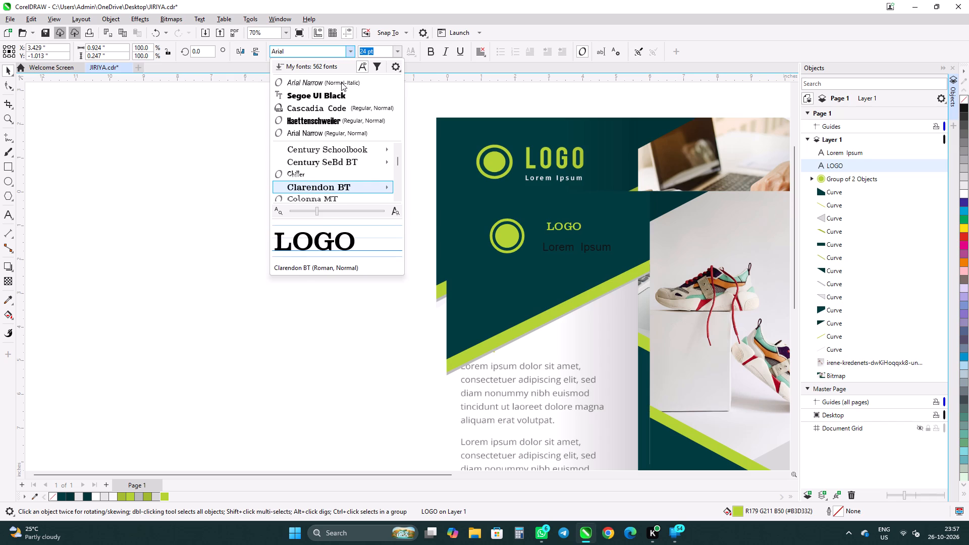
{"action": "key", "text": "Down"}
{"action": "key", "text": "Down"}
{"action": "key", "text": "Down"}
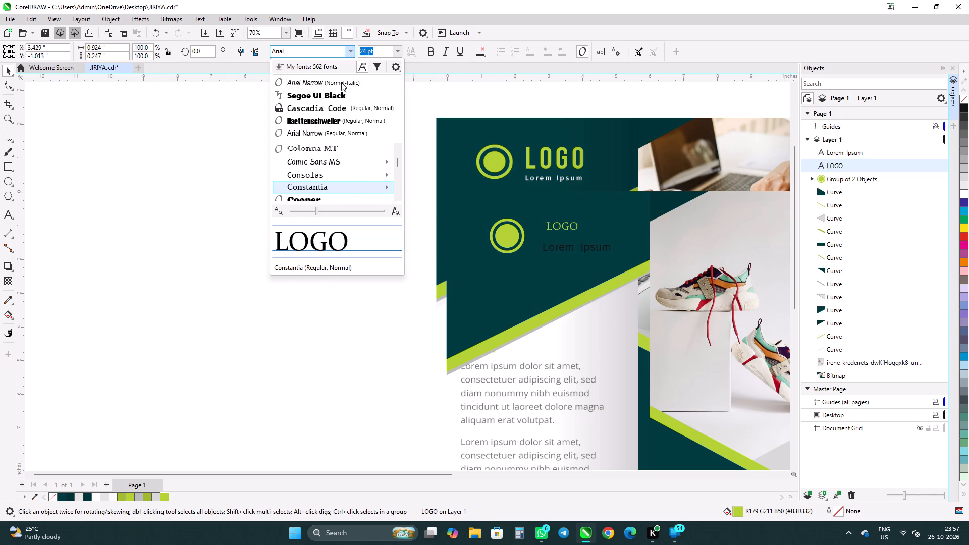
{"action": "key", "text": "Up"}
{"action": "key", "text": "Down"}
{"action": "key", "text": "Up"}
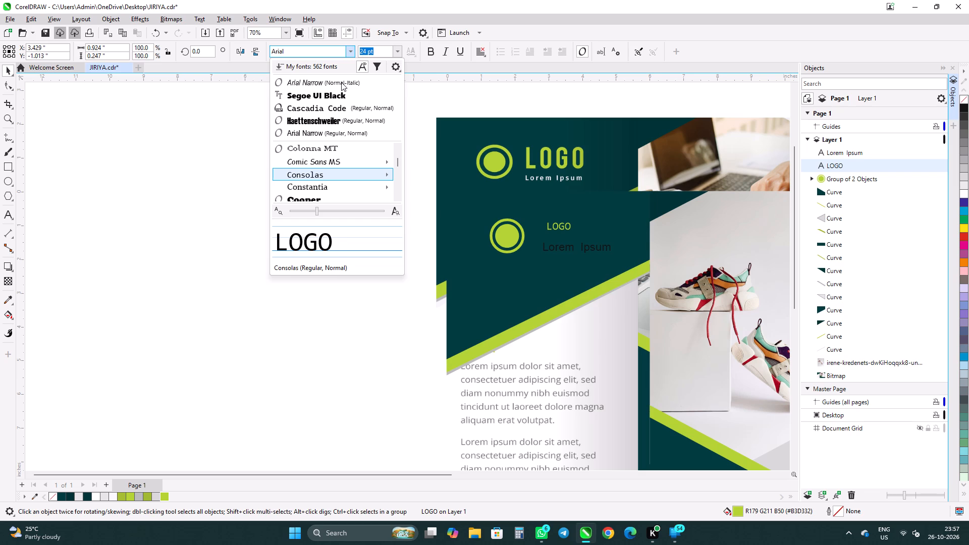
Compare the LOGO text with the reference logo in the fonts from Cooper to Footlight MT Light.
{"action": "key", "text": "Down"}
{"action": "key", "text": "Down"}
{"action": "key", "text": "Down"}
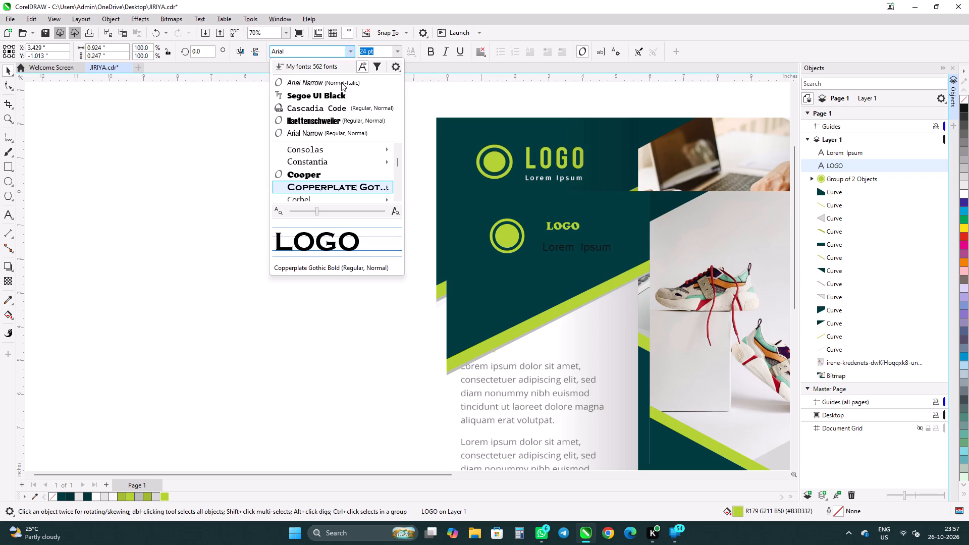
{"action": "key", "text": "Down"}
{"action": "key", "text": "Down"}
{"action": "key", "text": "Down"}
{"action": "key", "text": "Down"}
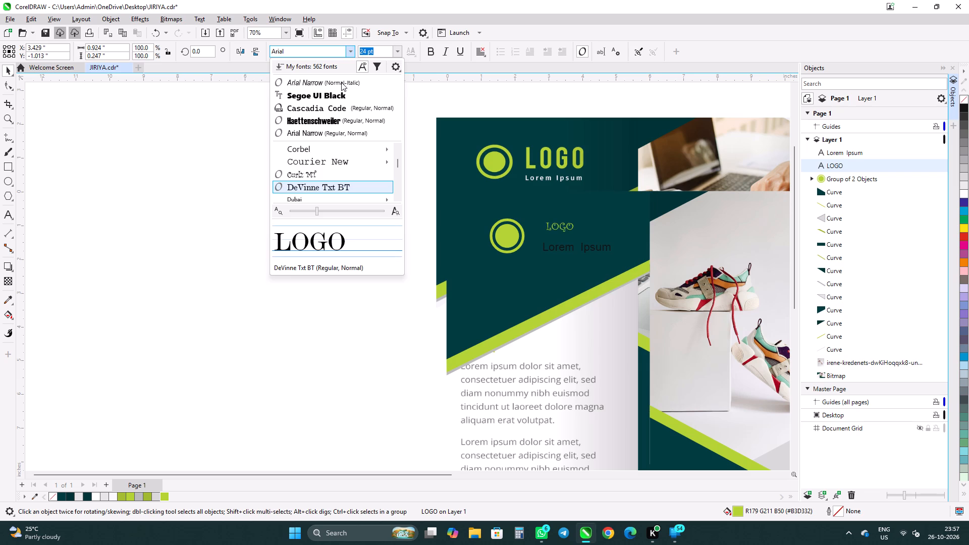
{"action": "key", "text": "Down"}
{"action": "key", "text": "Down"}
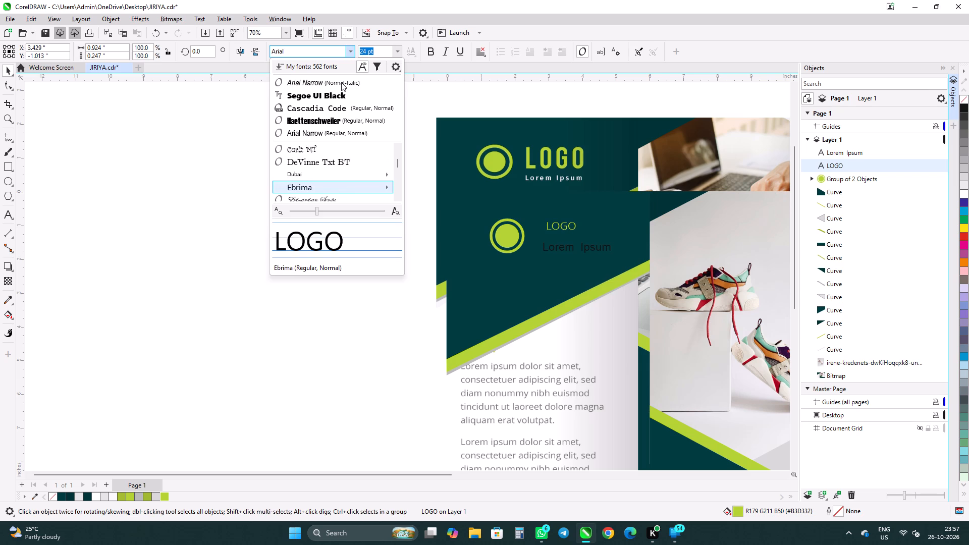
{"action": "key", "text": "Down"}
{"action": "key", "text": "Down"}
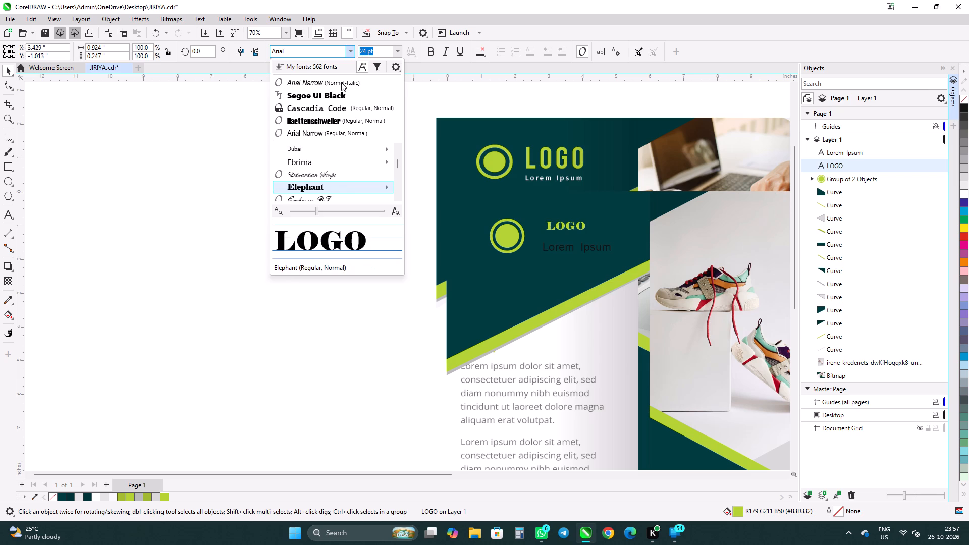
{"action": "key", "text": "Down"}
{"action": "key", "text": "Down"}
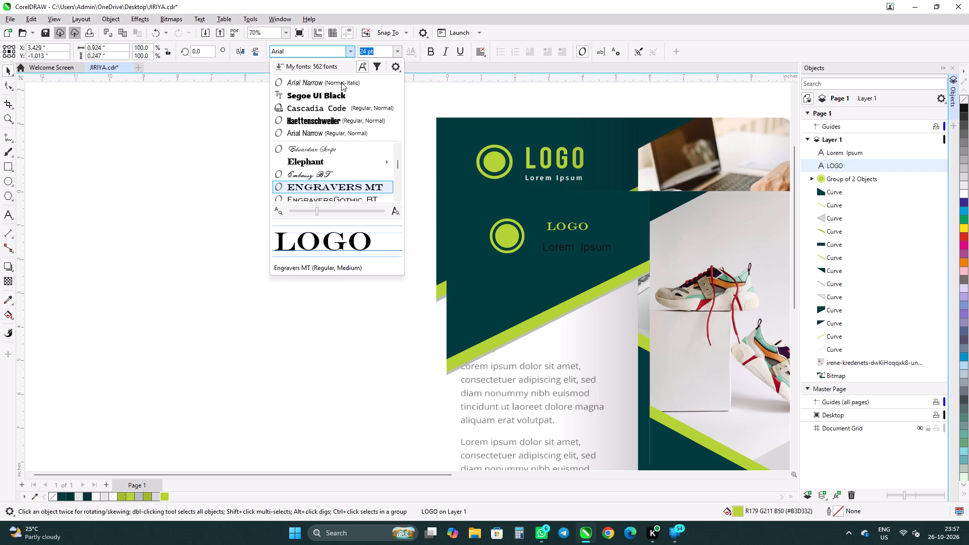
{"action": "key", "text": "Down"}
{"action": "key", "text": "Down"}
{"action": "key", "text": "Down"}
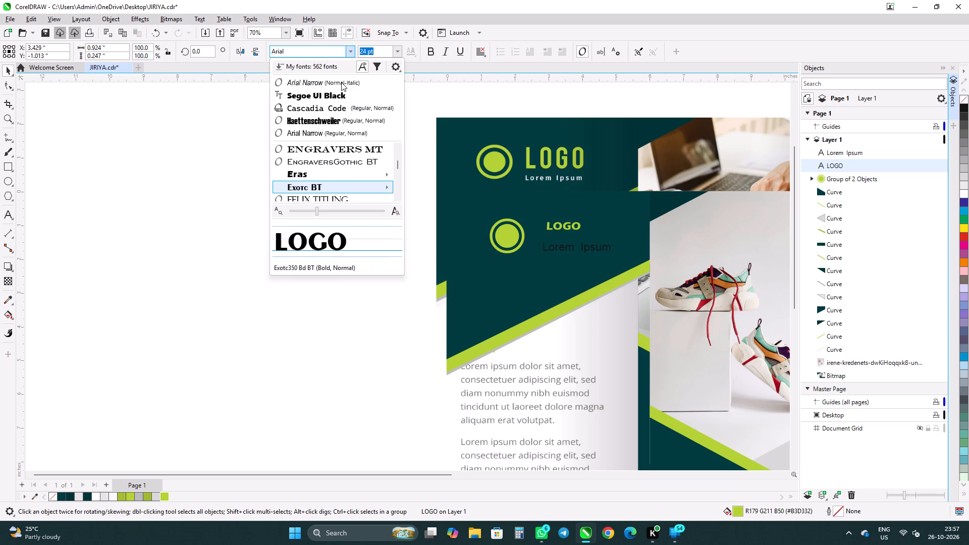
{"action": "key", "text": "Down"}
{"action": "key", "text": "Down"}
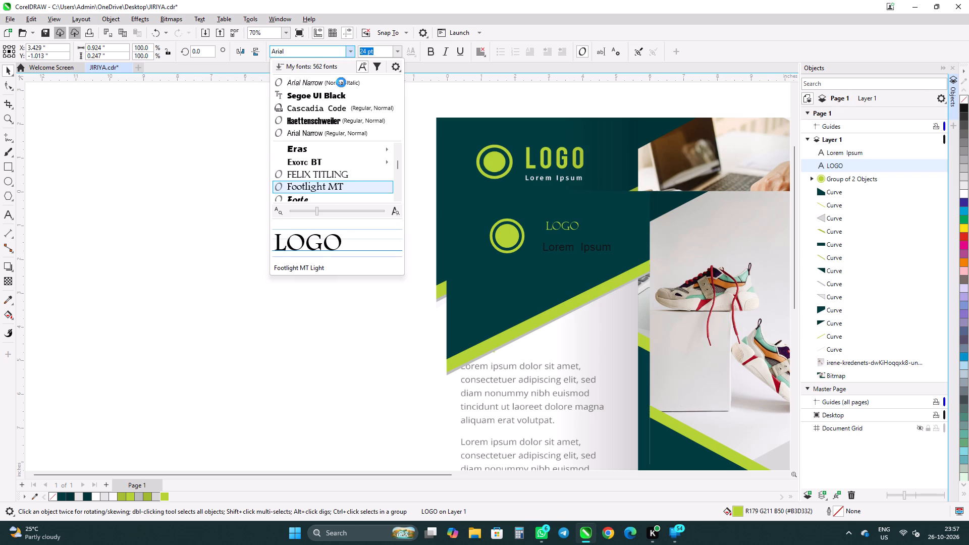
Compare the LOGO text with the reference logo in the fonts from Forte to Gill Sans MT.
{"action": "key", "text": "Down"}
{"action": "key", "text": "Down"}
{"action": "key", "text": "Down"}
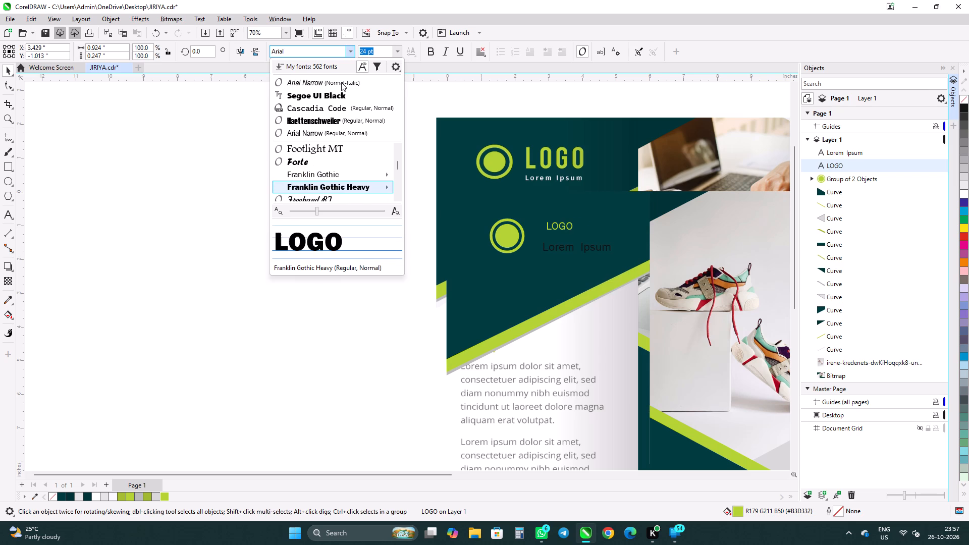
{"action": "key", "text": "Down"}
{"action": "key", "text": "Down"}
{"action": "key", "text": "Down"}
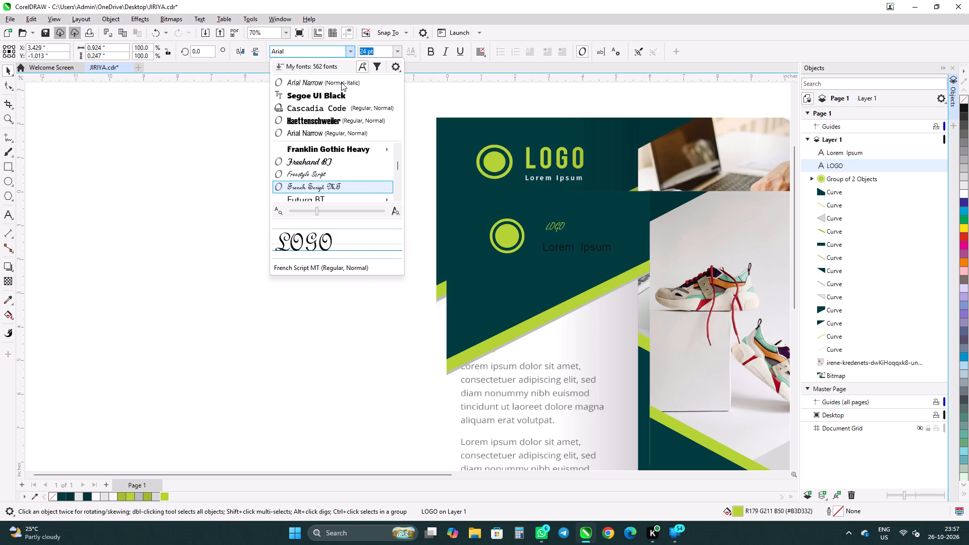
{"action": "key", "text": "Down"}
{"action": "key", "text": "Down"}
{"action": "key", "text": "Down"}
{"action": "key", "text": "Down"}
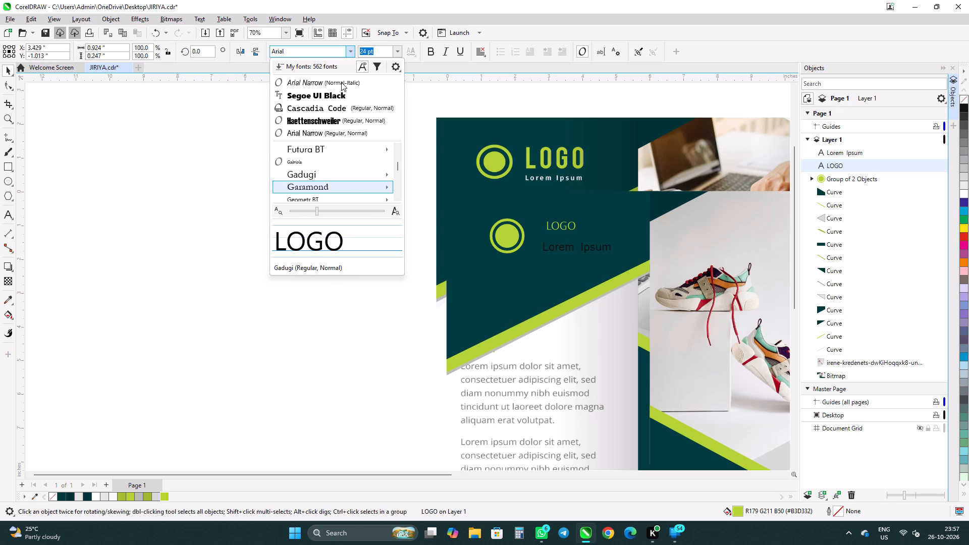
{"action": "key", "text": "Down"}
{"action": "key", "text": "Down"}
{"action": "key", "text": "Down"}
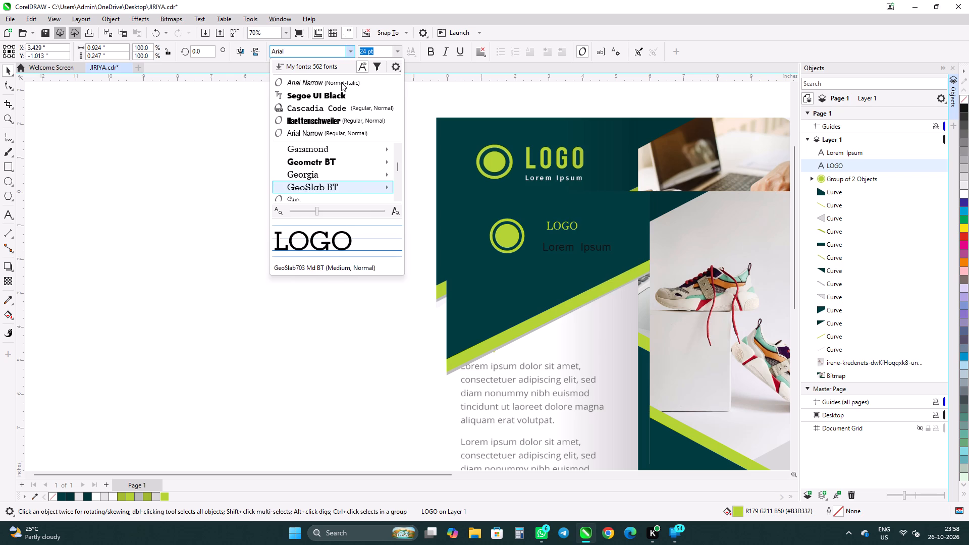
{"action": "key", "text": "Down"}
{"action": "key", "text": "Down"}
{"action": "key", "text": "Down"}
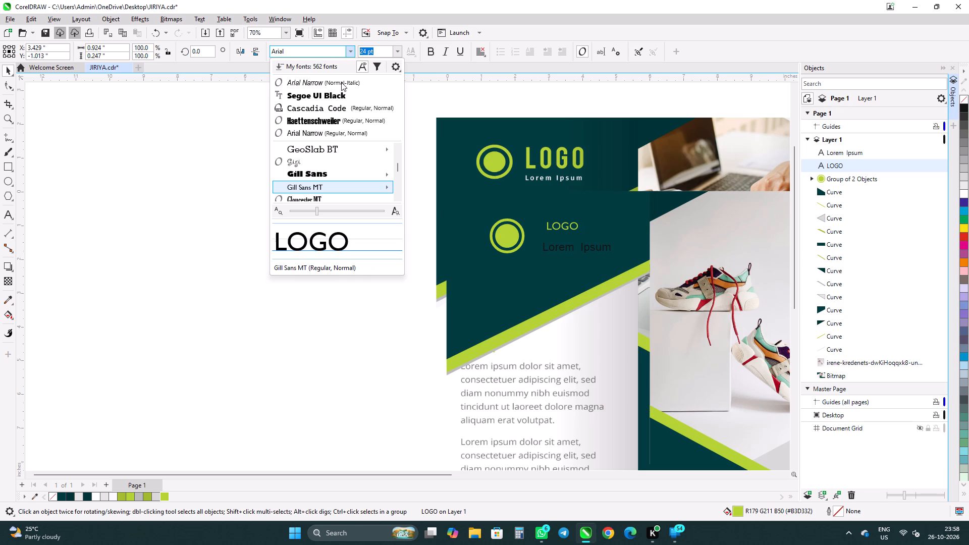
Apply the Gondens DEMO font to the left panel's LOGO text.
{"action": "key", "text": "Down"}
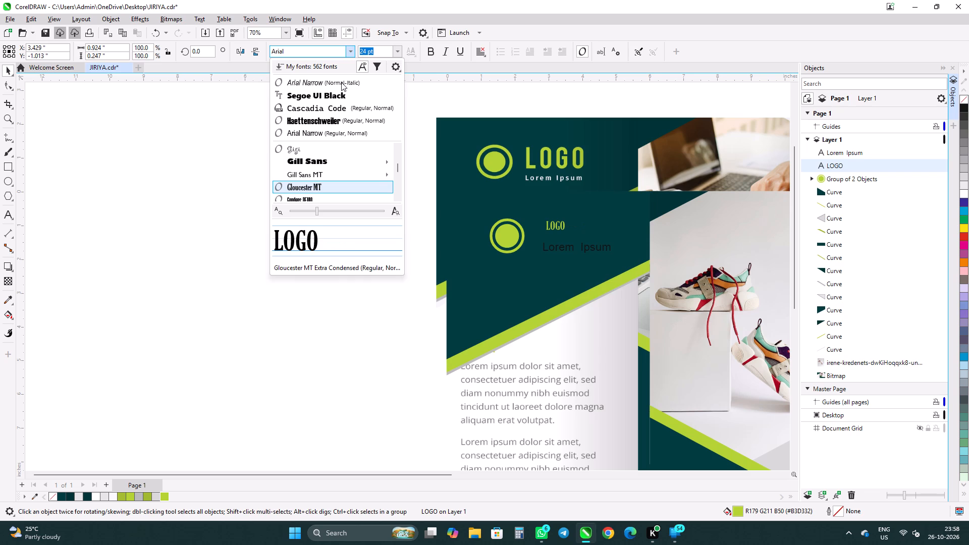
{"action": "key", "text": "Down"}
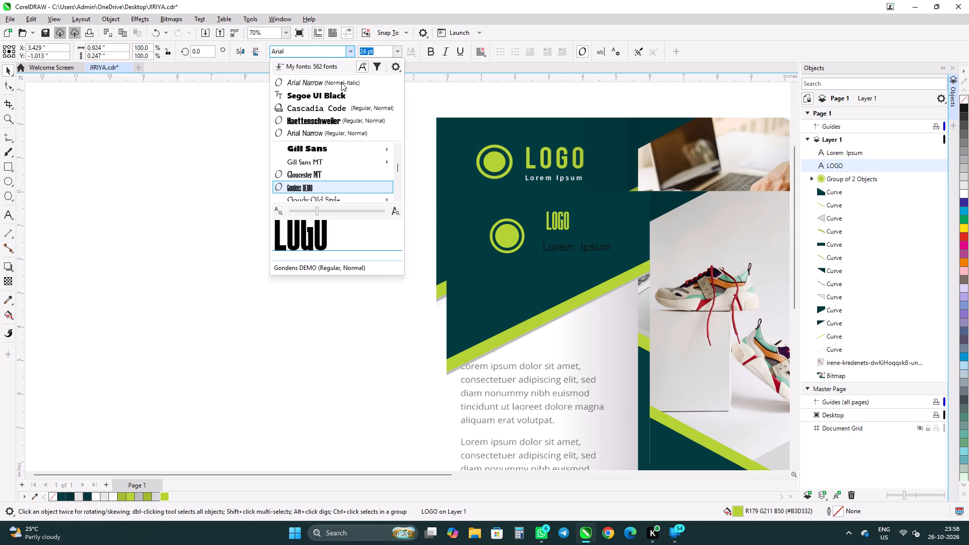
{"action": "key", "text": "Return"}
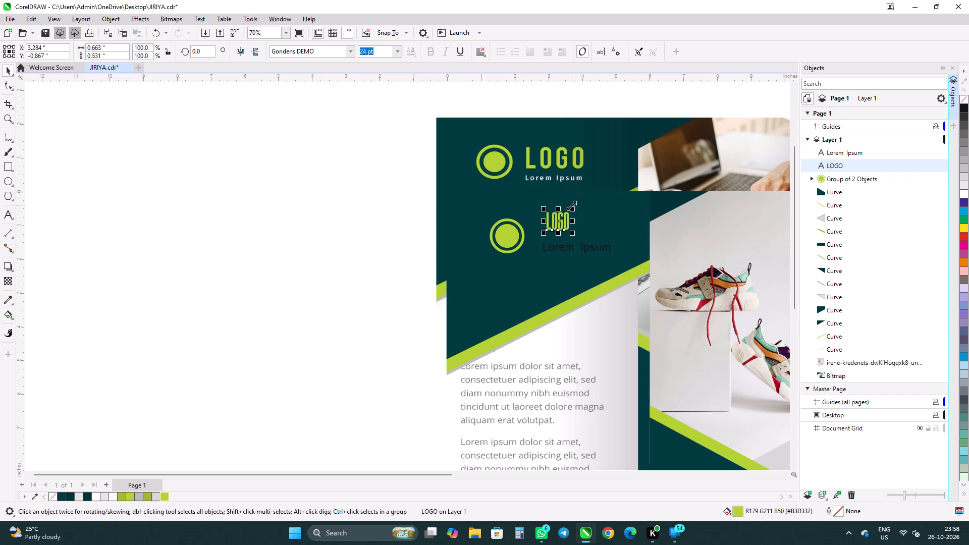
Scale the LOGO text proportionally to 200% (48 pt) and move it slightly down, just above the Lorem Ipsum line.
{"action": "left_click_drag", "start_coordinate": [575, 208], "coordinate": [598, 195], "text": "ctrl"}
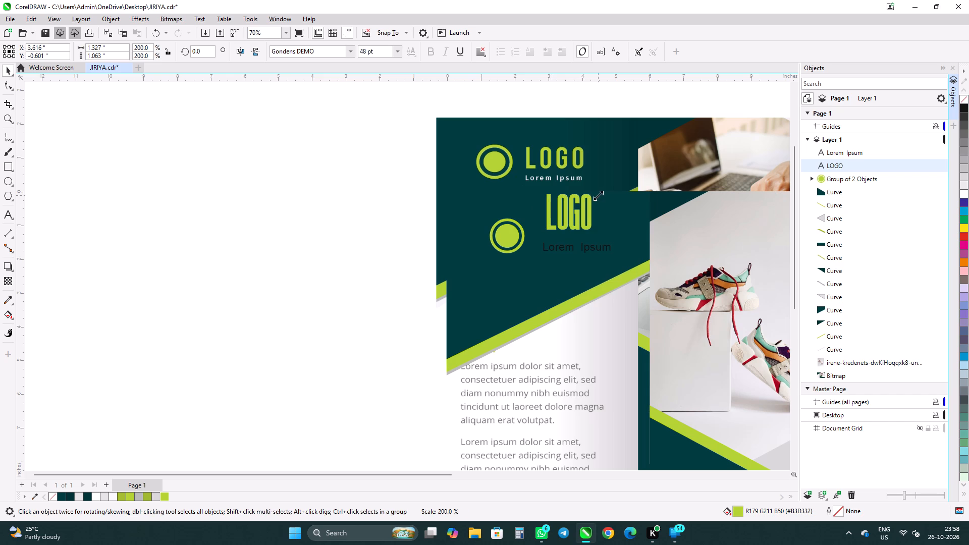
{"action": "left_click_drag", "start_coordinate": [598, 195], "coordinate": [599, 195], "text": "ctrl"}
{"action": "left_click_drag", "start_coordinate": [576, 216], "coordinate": [576, 224]}
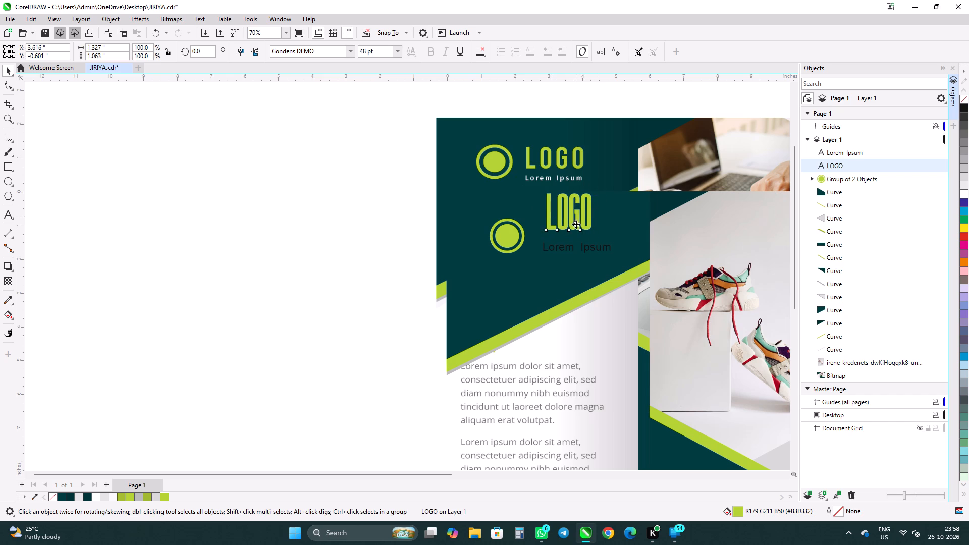
{"action": "left_click_drag", "start_coordinate": [576, 224], "coordinate": [576, 223]}
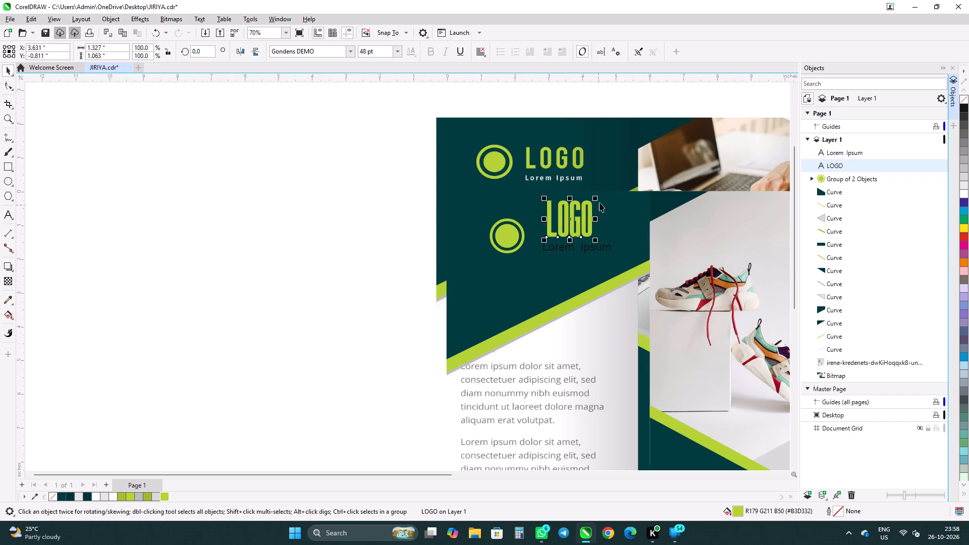
Scale the left panel's LOGO text down proportionally to about 27.5 pt, keeping it above the Lorem Ipsum line.
{"action": "left_click_drag", "start_coordinate": [598, 197], "coordinate": [593, 201], "text": "ctrl"}
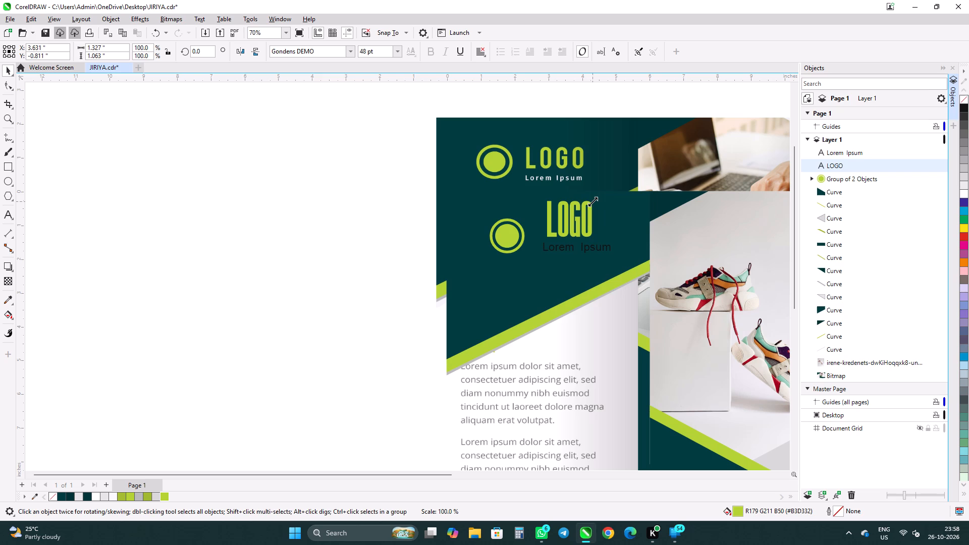
{"action": "left_click_drag", "start_coordinate": [593, 201], "coordinate": [583, 210], "text": "ctrl"}
{"action": "left_click_drag", "start_coordinate": [583, 210], "coordinate": [581, 212], "text": "ctrl"}
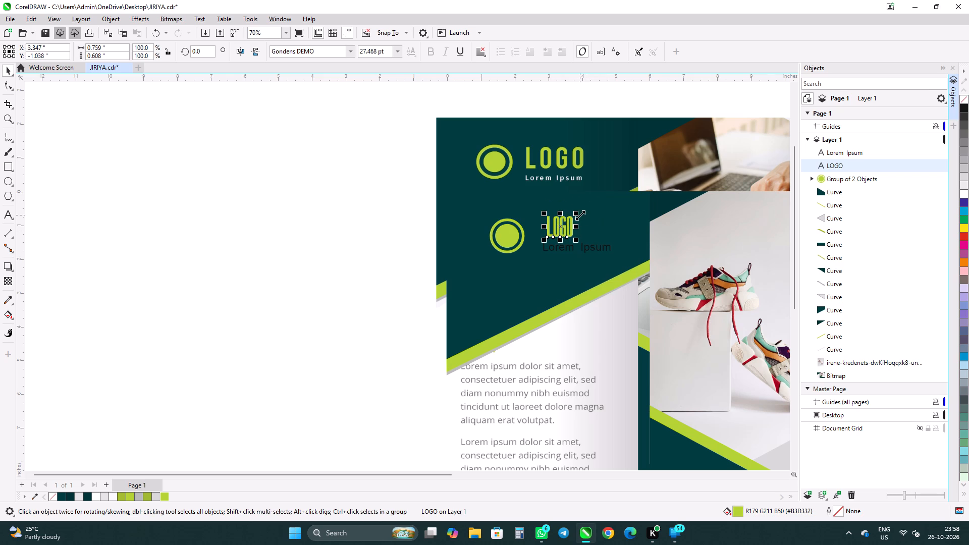
{"action": "left_click_drag", "start_coordinate": [579, 213], "coordinate": [581, 212]}
{"action": "left_click_drag", "start_coordinate": [581, 212], "coordinate": [586, 208]}
{"action": "left_click_drag", "start_coordinate": [579, 209], "coordinate": [586, 206], "text": "ctrl"}
Move the reference brochure bitmap down and to the left, centred at about X -3.68 in, Y -9.56 in.
{"action": "left_click_drag", "start_coordinate": [605, 148], "coordinate": [187, 343]}
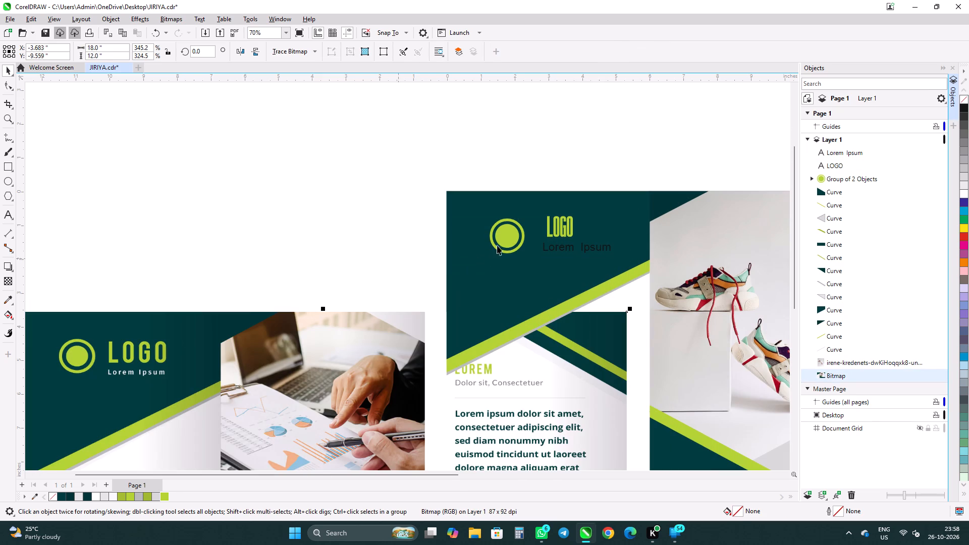
Scale the LOGO text from its centre to about 36.9 pt and shift it to about X 3.44 in, Y -0.99 in.
{"action": "left_click", "coordinate": [551, 232]}
{"action": "left_click_drag", "start_coordinate": [577, 211], "coordinate": [586, 207], "text": "ctrl"}
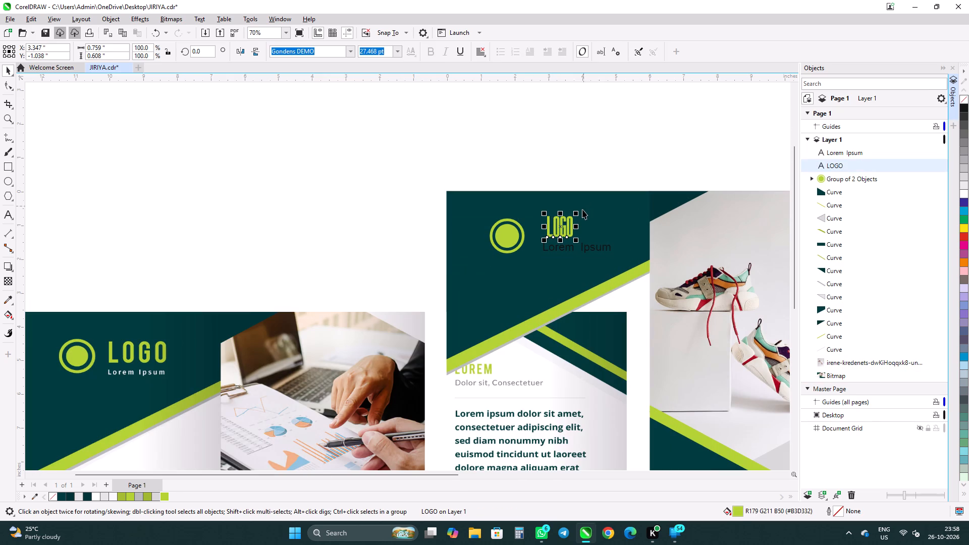
{"action": "left_click_drag", "start_coordinate": [579, 211], "coordinate": [593, 202], "text": "ctrl"}
{"action": "left_click_drag", "start_coordinate": [576, 213], "coordinate": [584, 209], "text": "shift"}
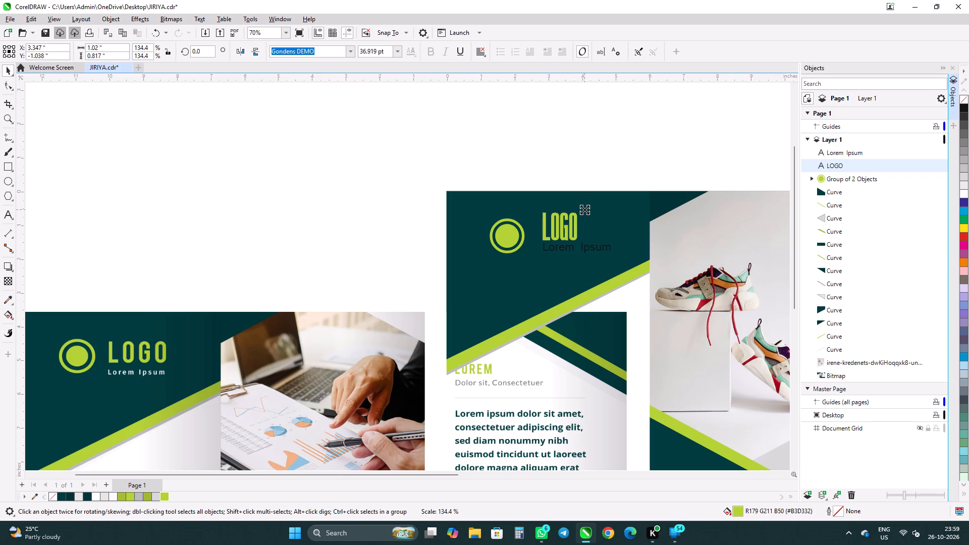
{"action": "left_click_drag", "start_coordinate": [584, 209], "coordinate": [587, 207], "text": "shift"}
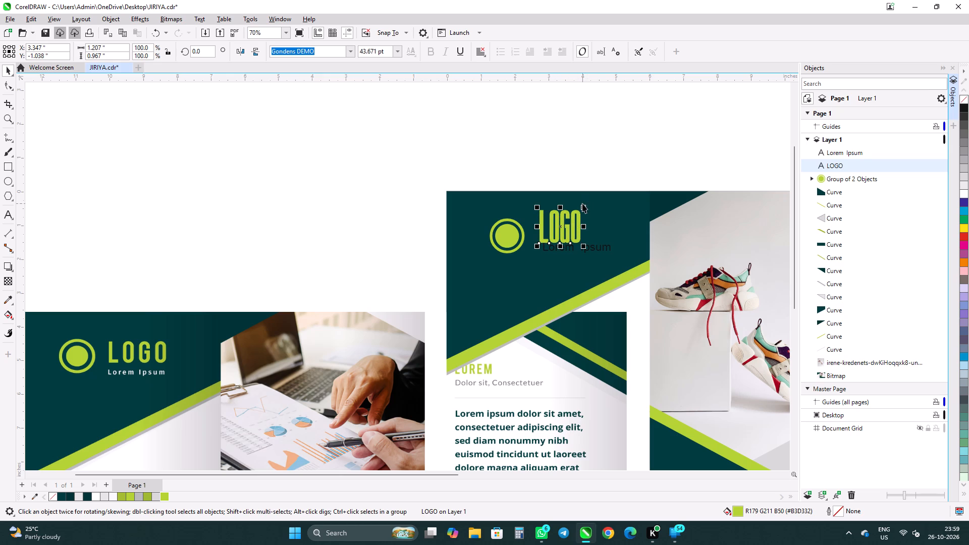
{"action": "left_click", "coordinate": [583, 206], "text": "shift"}
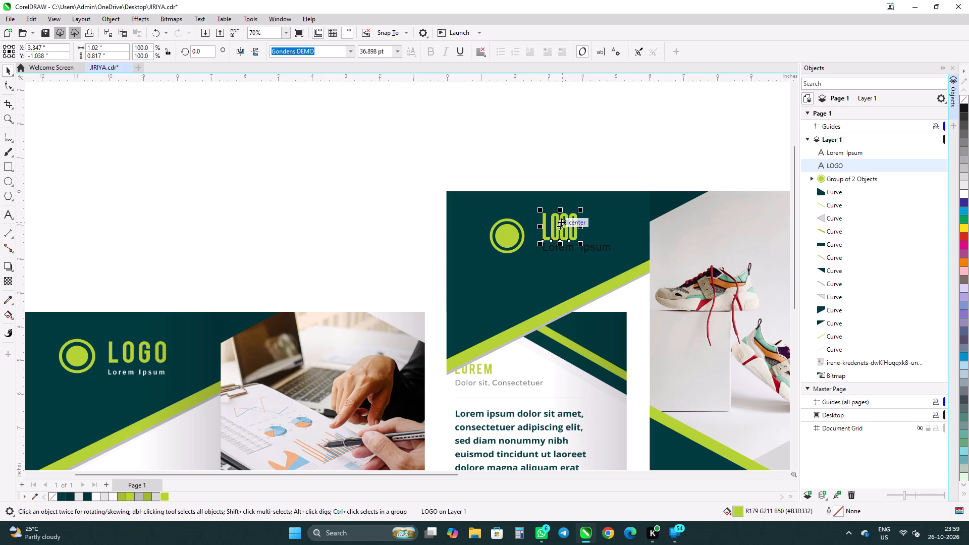
{"action": "left_click", "coordinate": [561, 222]}
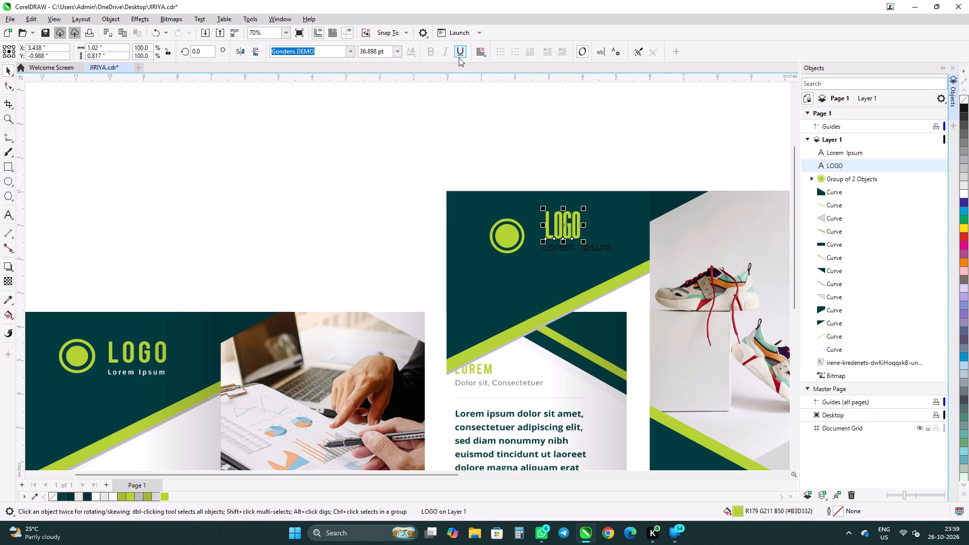
Widen the letter spacing of the LOGO text with the Shape tool to resemble the reference logo's spacing.
{"action": "left_click", "coordinate": [4, 84]}
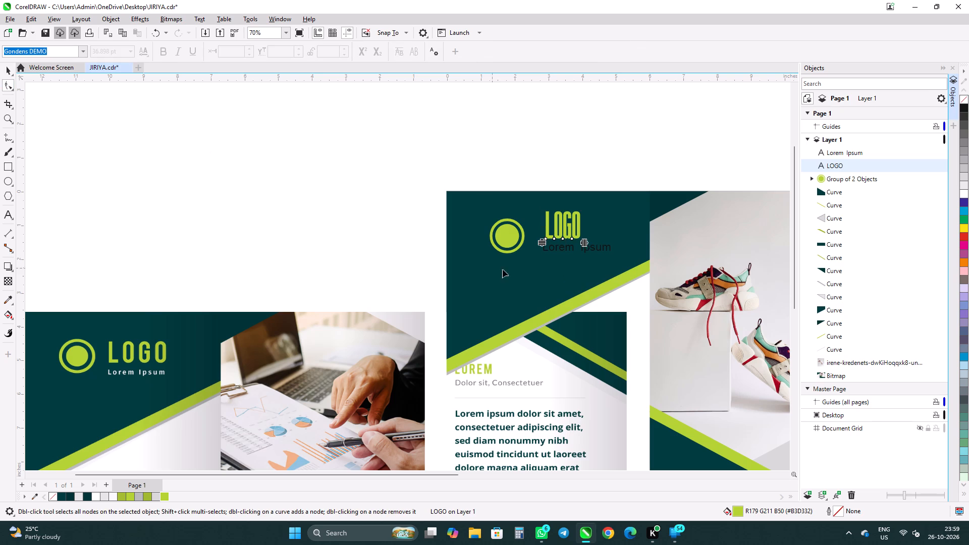
{"action": "left_click_drag", "start_coordinate": [584, 242], "coordinate": [600, 242]}
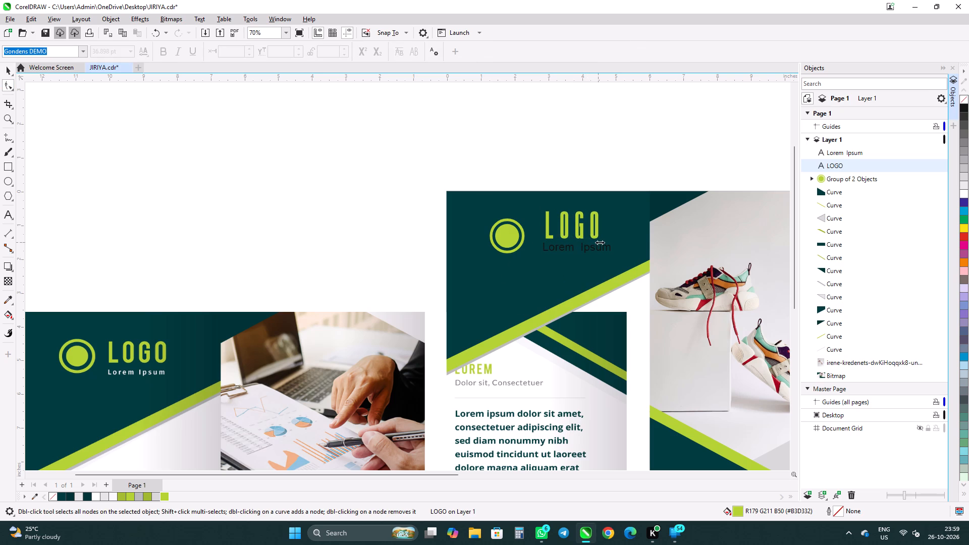
{"action": "left_click_drag", "start_coordinate": [600, 242], "coordinate": [601, 241]}
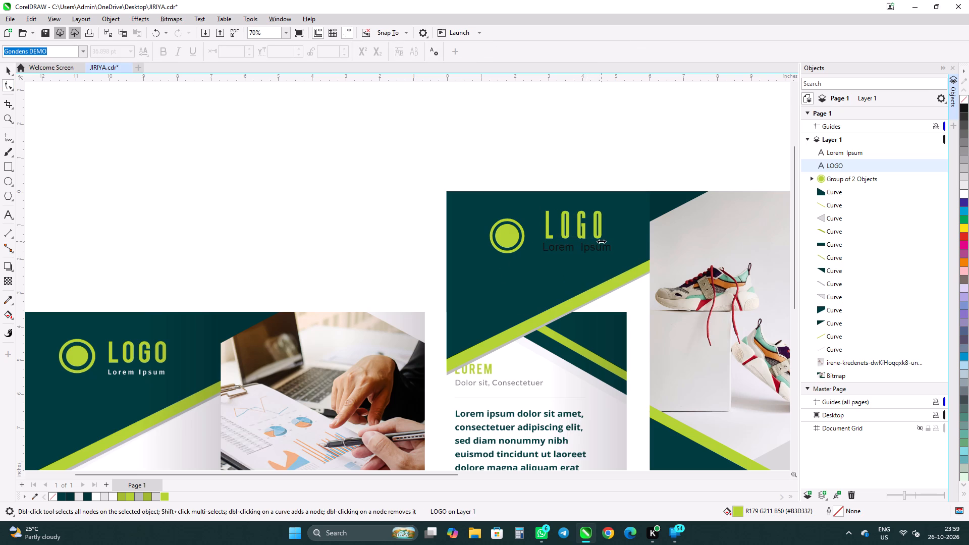
{"action": "left_click_drag", "start_coordinate": [601, 241], "coordinate": [600, 241]}
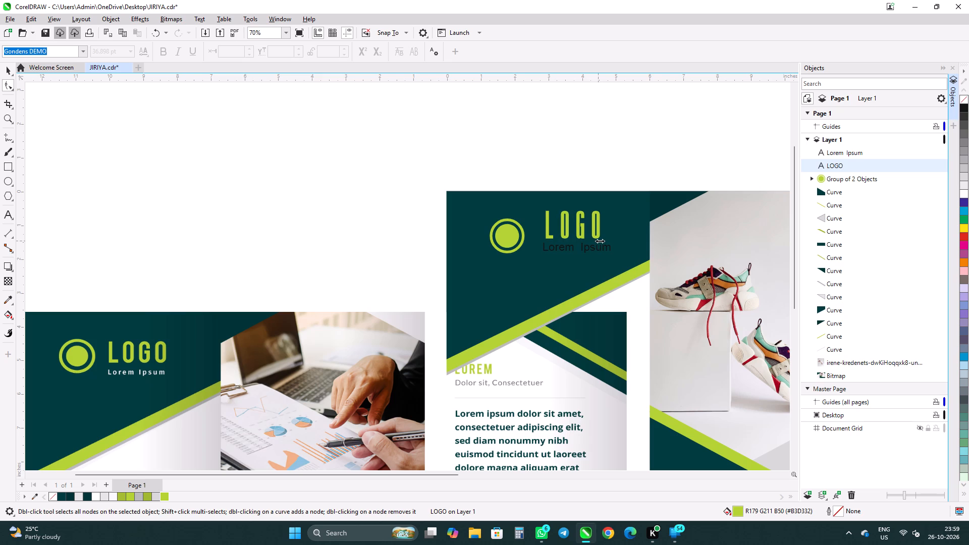
{"action": "left_click_drag", "start_coordinate": [600, 241], "coordinate": [598, 240]}
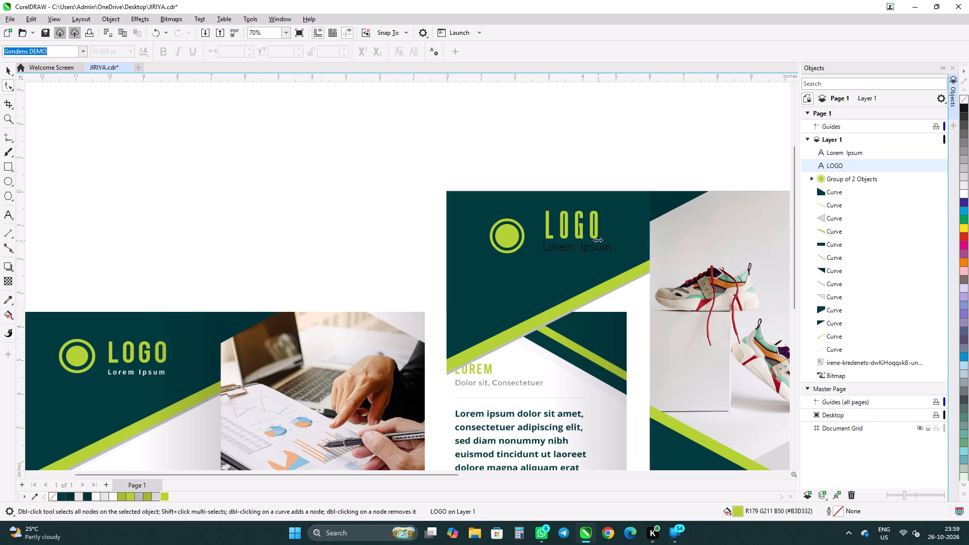
{"action": "left_click_drag", "start_coordinate": [598, 240], "coordinate": [599, 240]}
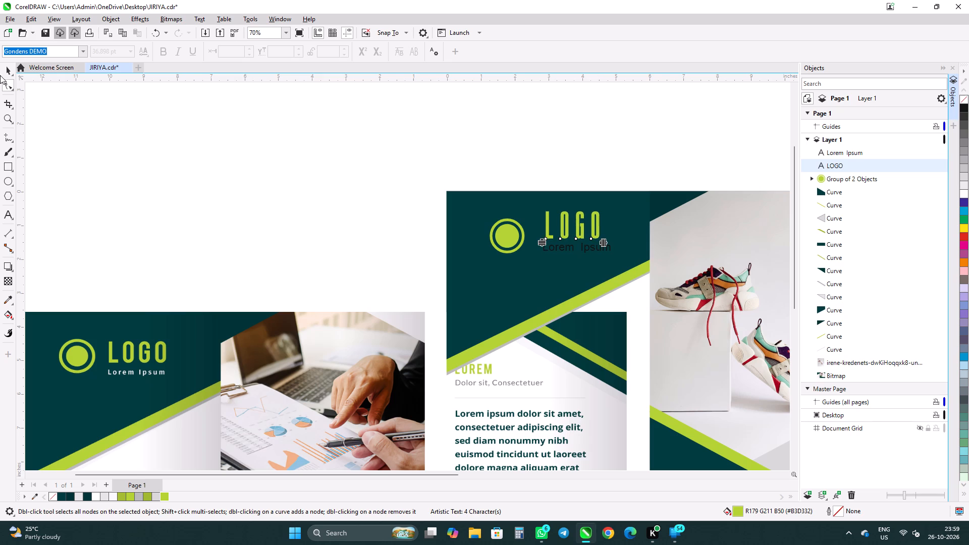
{"action": "left_click", "coordinate": [3, 65]}
{"action": "left_click", "coordinate": [155, 187]}
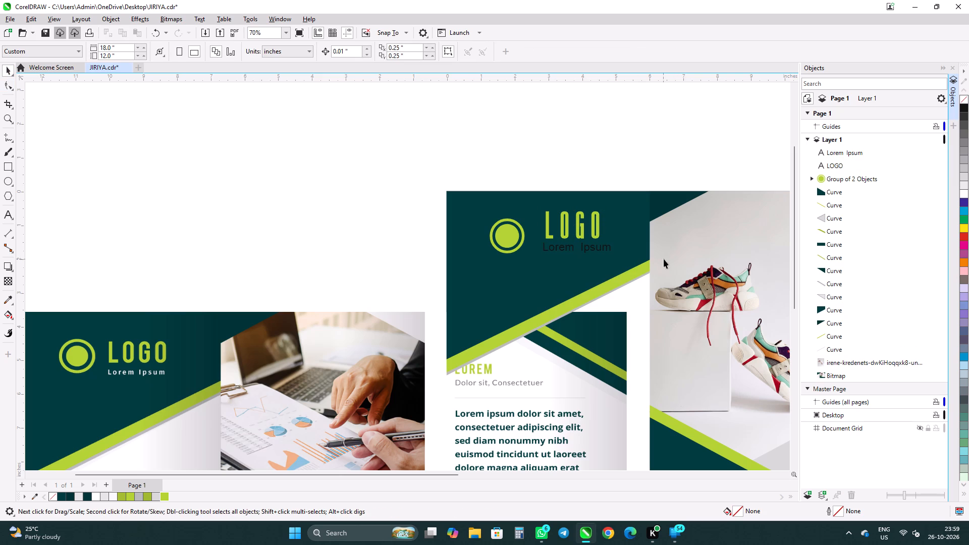
Move the Lorem Ipsum line down to about Y -1.87 in, clear of the LOGO text, and fill it white.
{"action": "left_click", "coordinate": [585, 250]}
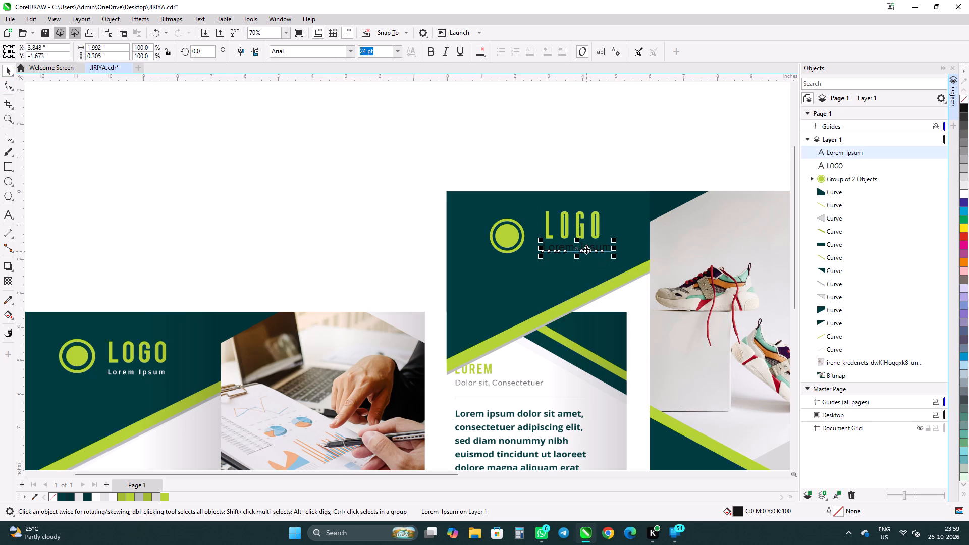
{"action": "left_click_drag", "start_coordinate": [586, 249], "coordinate": [586, 251]}
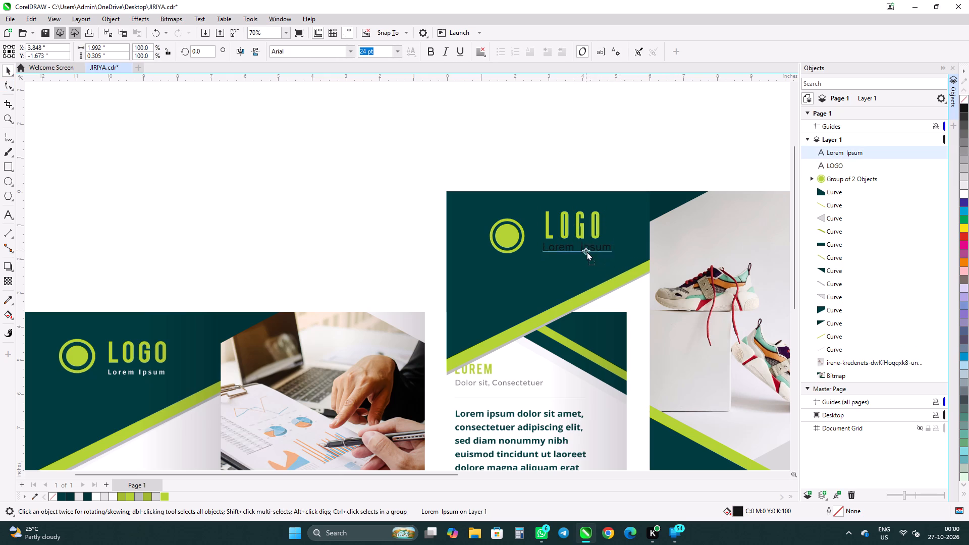
{"action": "left_click_drag", "start_coordinate": [586, 251], "coordinate": [586, 258]}
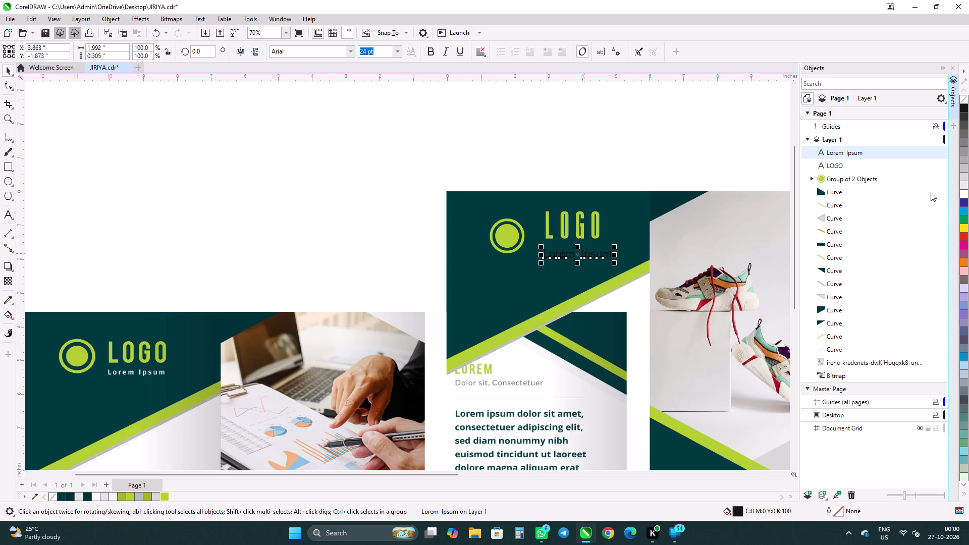
{"action": "left_click", "coordinate": [963, 192]}
{"action": "left_click", "coordinate": [746, 151]}
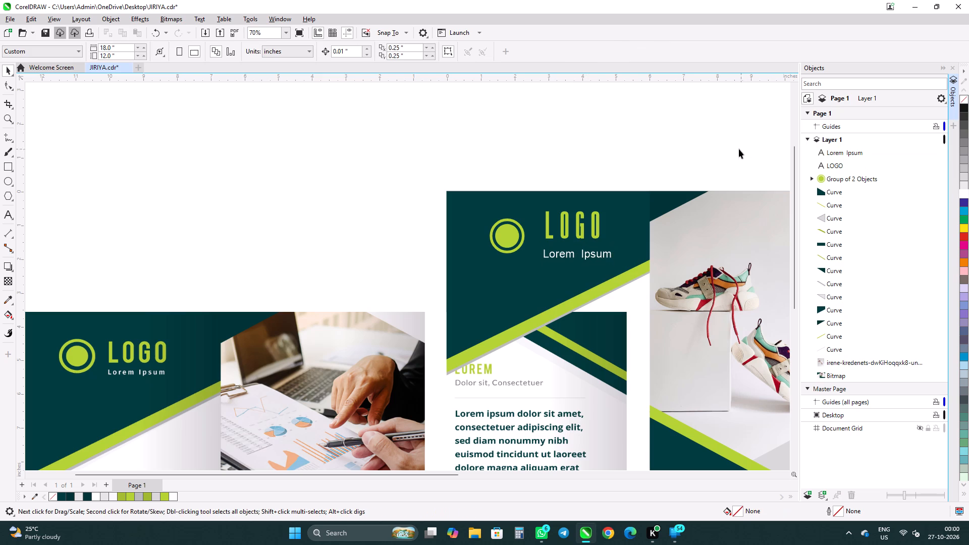
Widen the Lorem Ipsum line's letter spacing with the Shape tool until the text is about 2.29 in wide.
{"action": "left_click", "coordinate": [600, 254]}
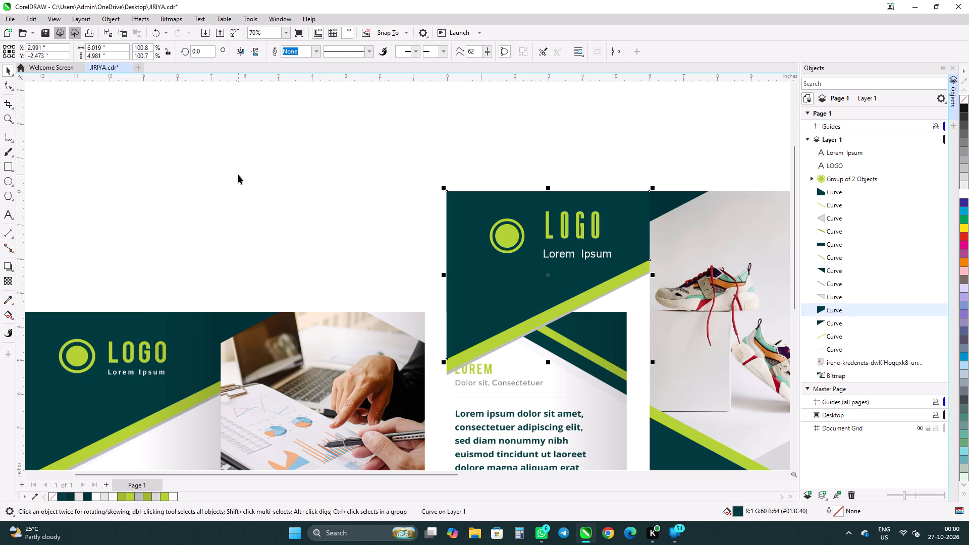
{"action": "left_click", "coordinate": [2, 82]}
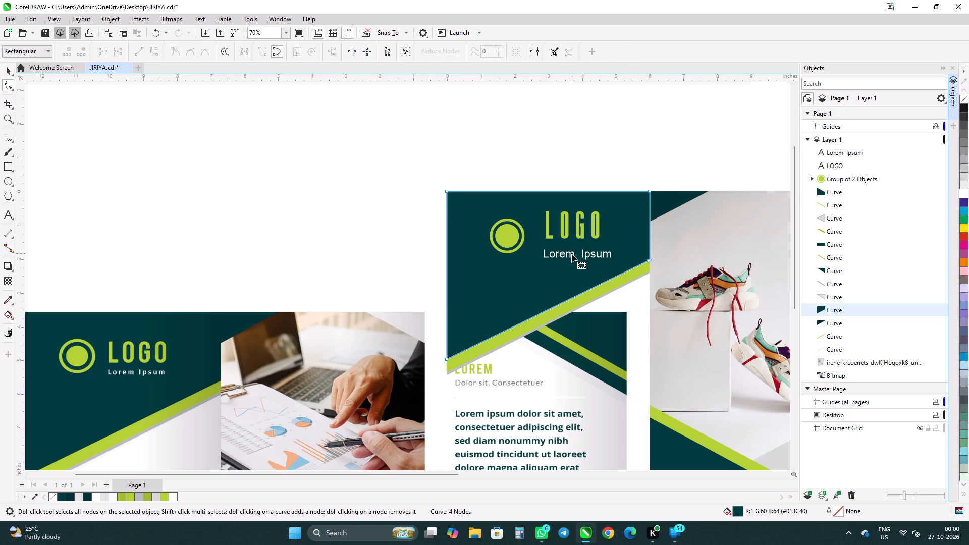
{"action": "left_click", "coordinate": [572, 255]}
{"action": "left_click_drag", "start_coordinate": [615, 265], "coordinate": [618, 265]}
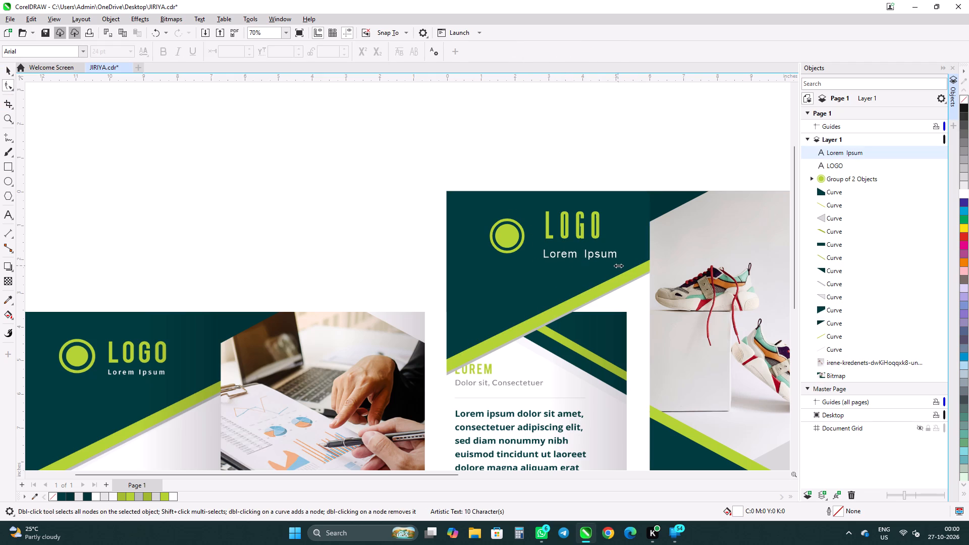
{"action": "left_click_drag", "start_coordinate": [618, 265], "coordinate": [624, 263]}
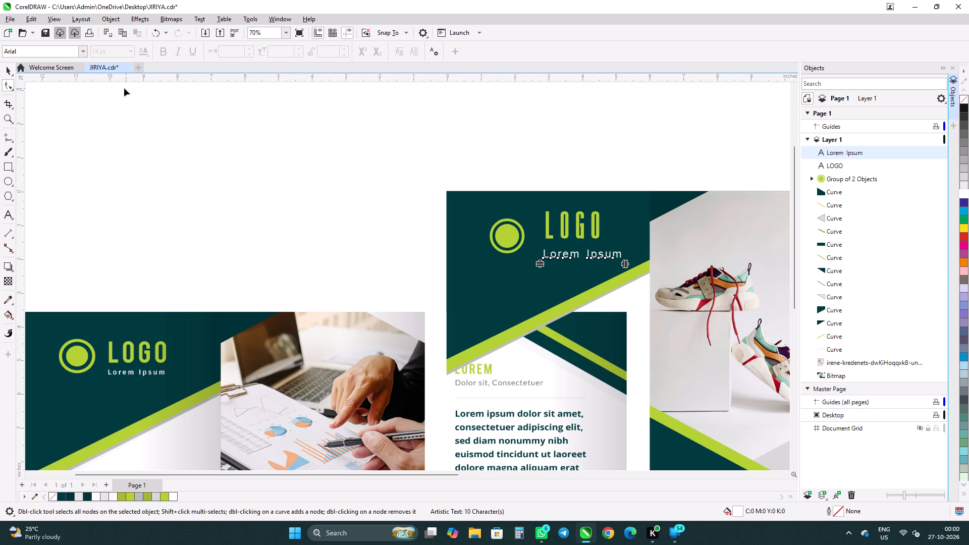
{"action": "left_click", "coordinate": [12, 76]}
{"action": "left_click", "coordinate": [28, 71]}
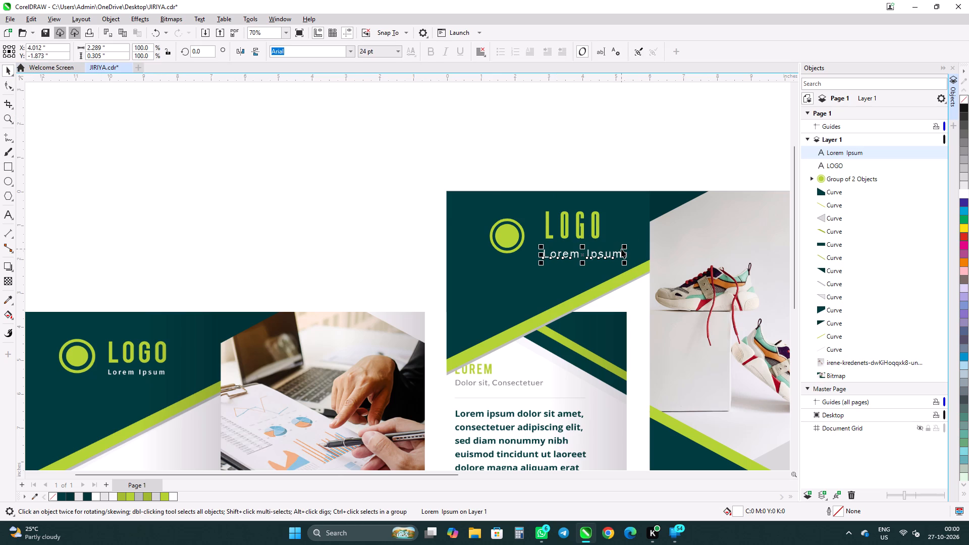
Scale the Lorem Ipsum line from its centre to about 19 pt and align its start with the LOGO text above.
{"action": "left_click_drag", "start_coordinate": [623, 245], "coordinate": [618, 245], "text": "shift"}
{"action": "left_click_drag", "start_coordinate": [618, 245], "coordinate": [615, 245], "text": "shift"}
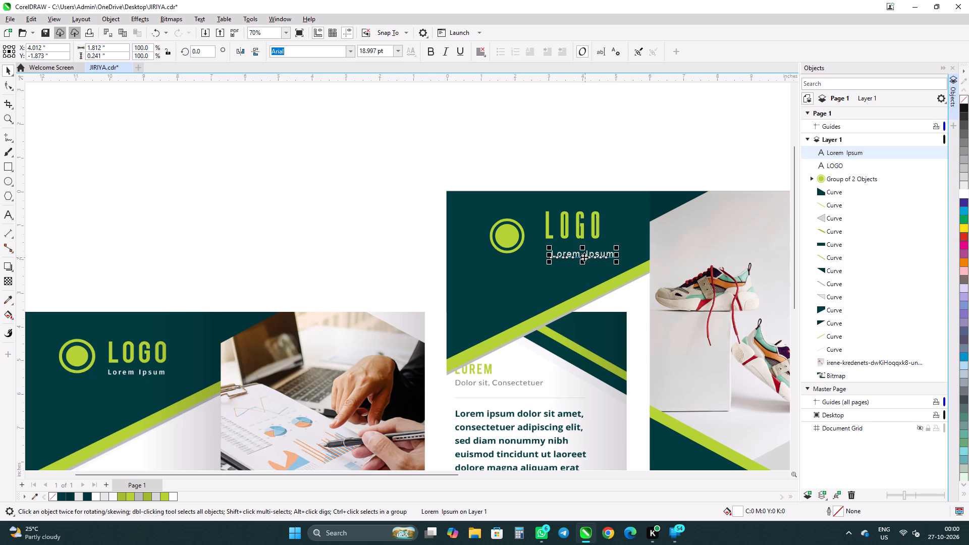
{"action": "left_click_drag", "start_coordinate": [584, 257], "coordinate": [578, 256]}
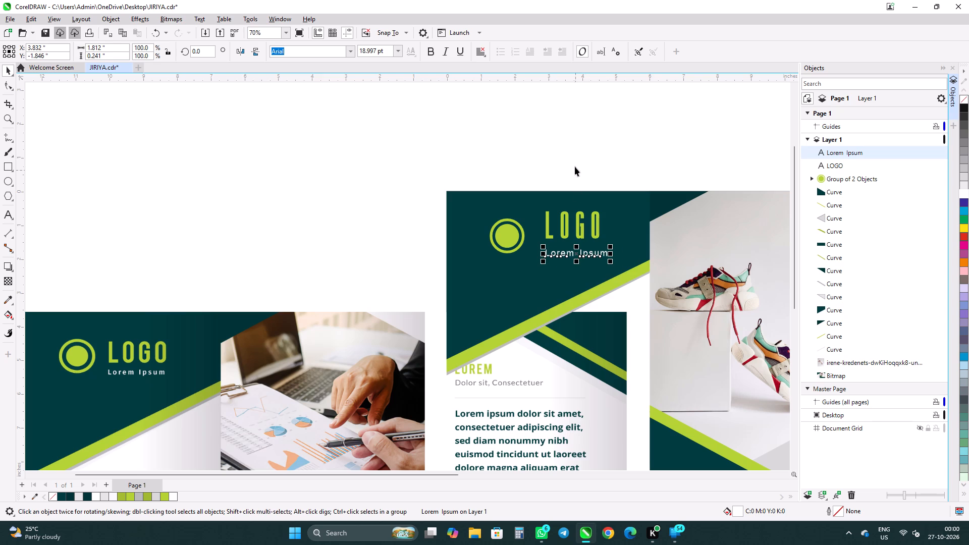
{"action": "left_click", "coordinate": [575, 167]}
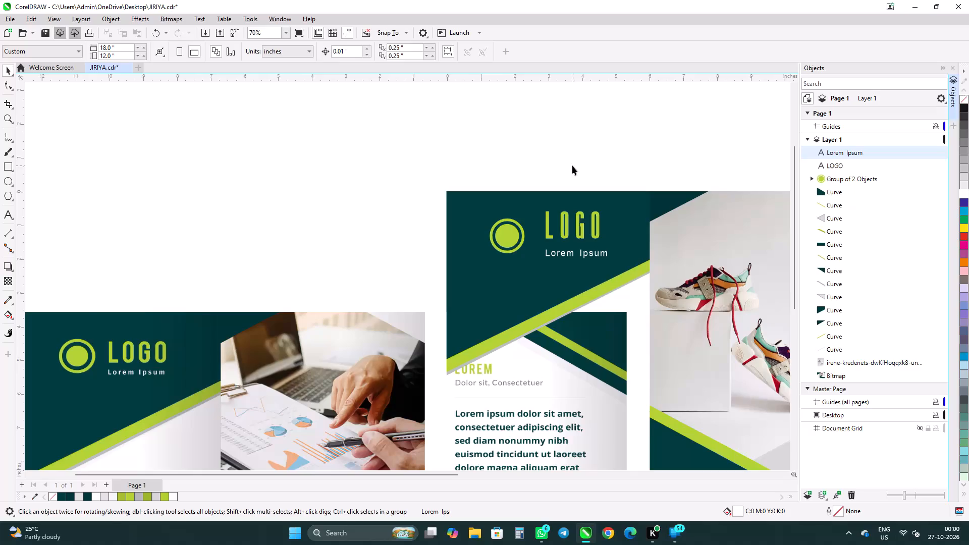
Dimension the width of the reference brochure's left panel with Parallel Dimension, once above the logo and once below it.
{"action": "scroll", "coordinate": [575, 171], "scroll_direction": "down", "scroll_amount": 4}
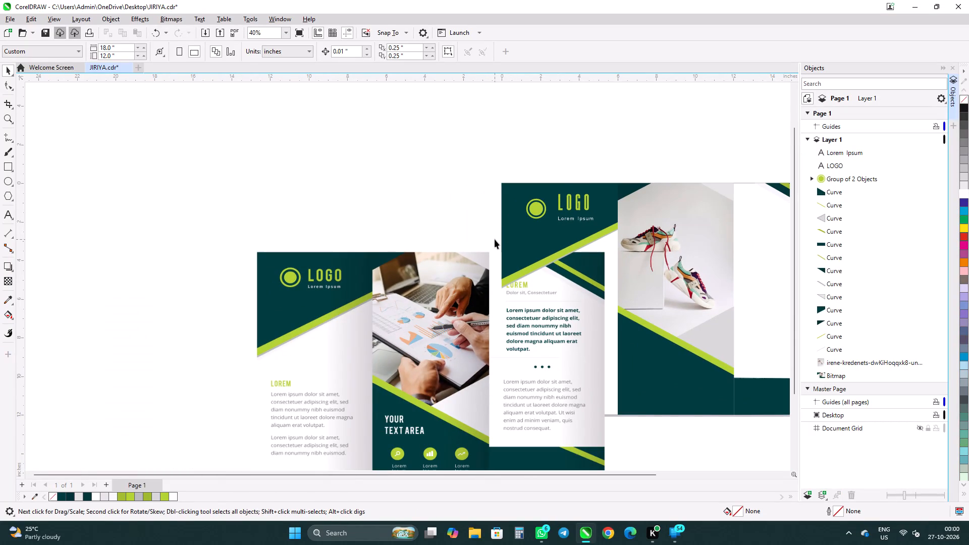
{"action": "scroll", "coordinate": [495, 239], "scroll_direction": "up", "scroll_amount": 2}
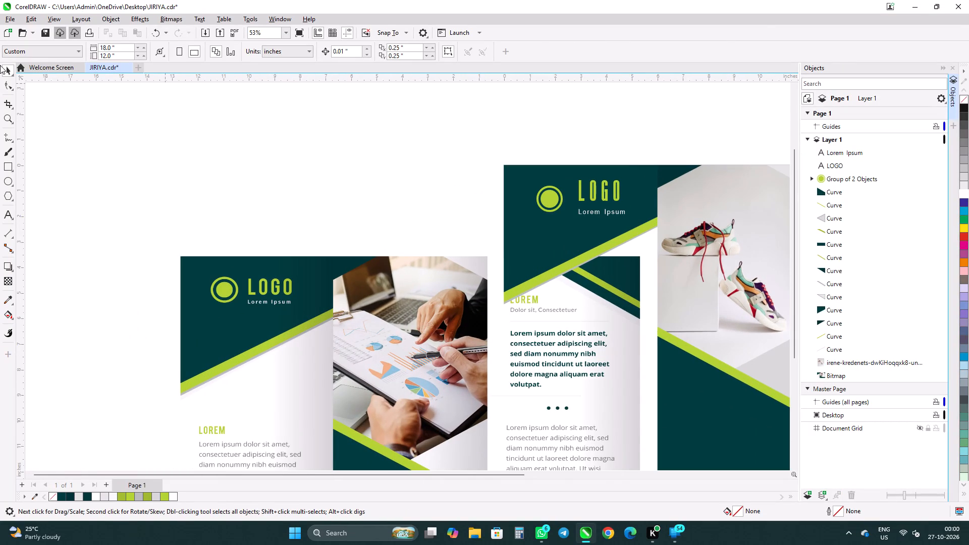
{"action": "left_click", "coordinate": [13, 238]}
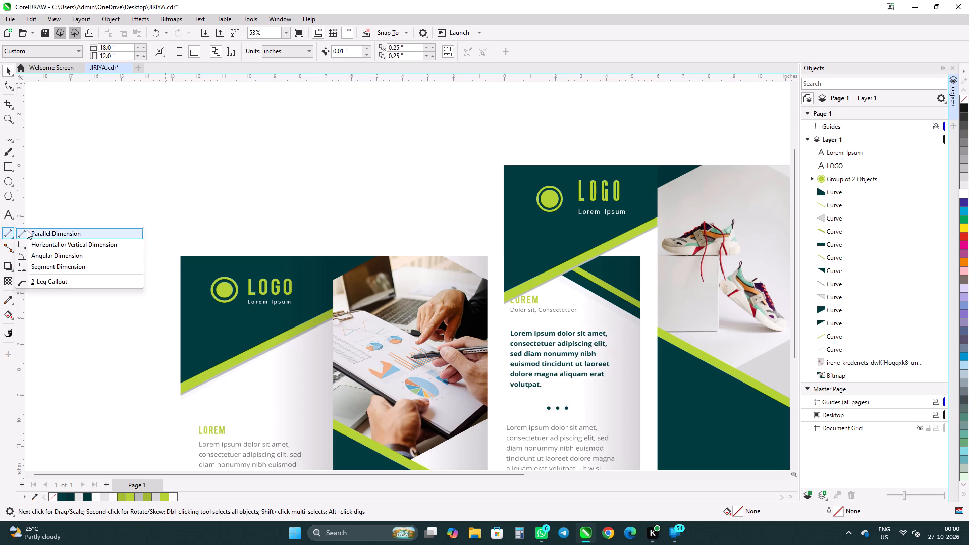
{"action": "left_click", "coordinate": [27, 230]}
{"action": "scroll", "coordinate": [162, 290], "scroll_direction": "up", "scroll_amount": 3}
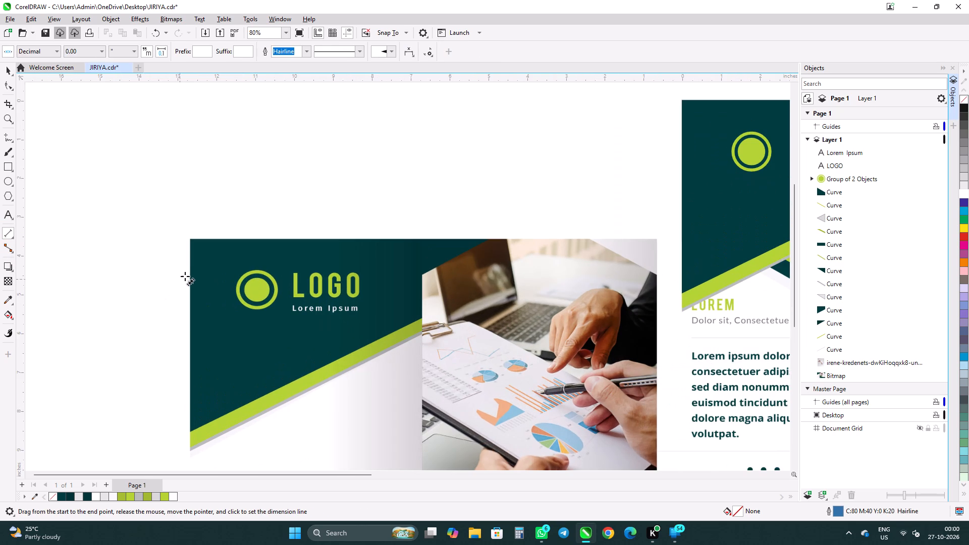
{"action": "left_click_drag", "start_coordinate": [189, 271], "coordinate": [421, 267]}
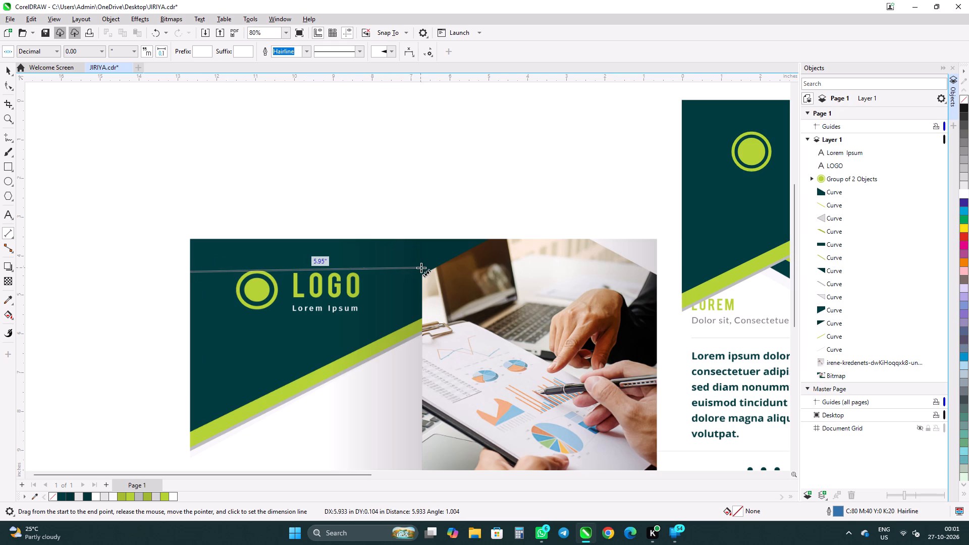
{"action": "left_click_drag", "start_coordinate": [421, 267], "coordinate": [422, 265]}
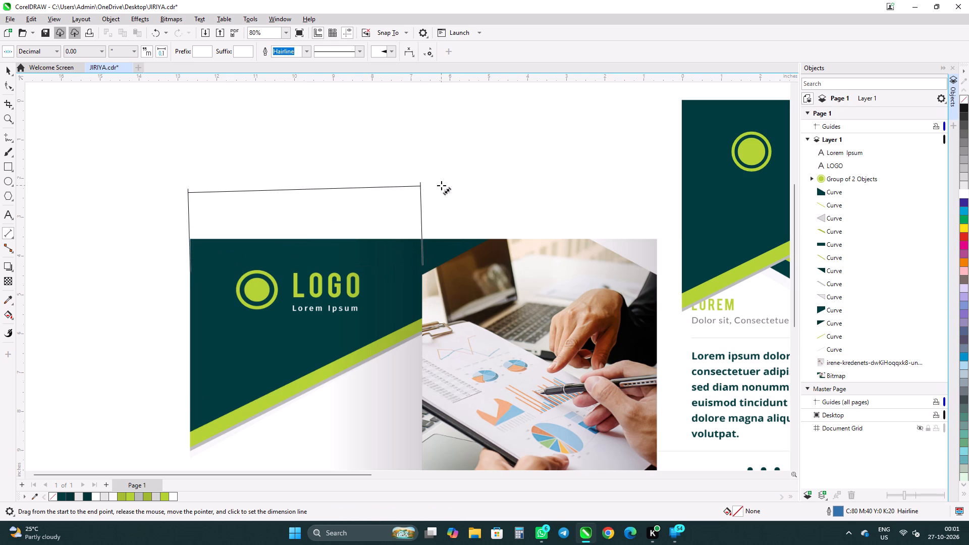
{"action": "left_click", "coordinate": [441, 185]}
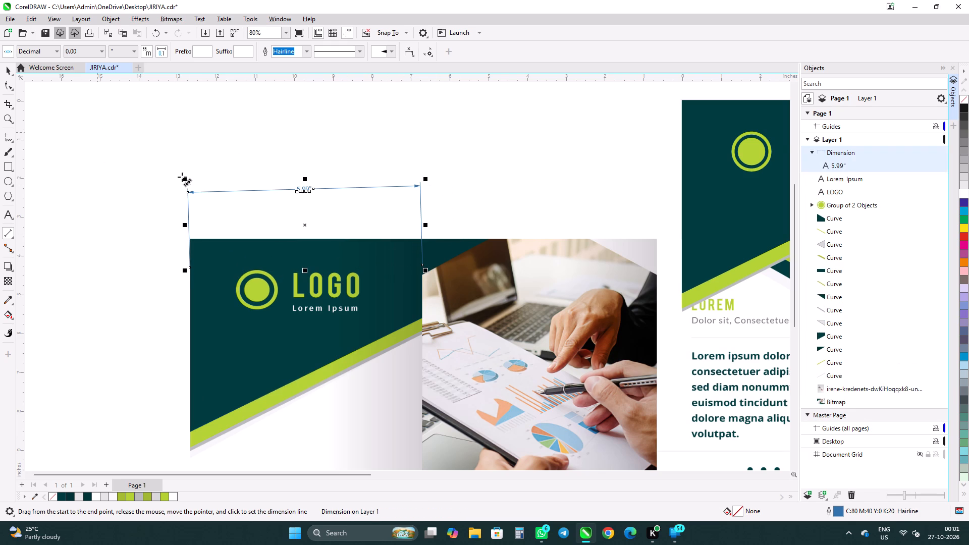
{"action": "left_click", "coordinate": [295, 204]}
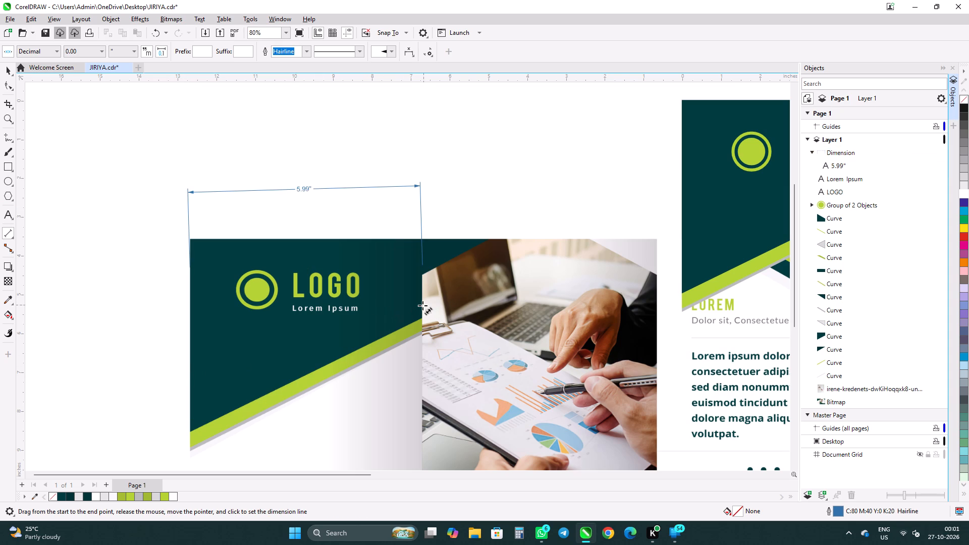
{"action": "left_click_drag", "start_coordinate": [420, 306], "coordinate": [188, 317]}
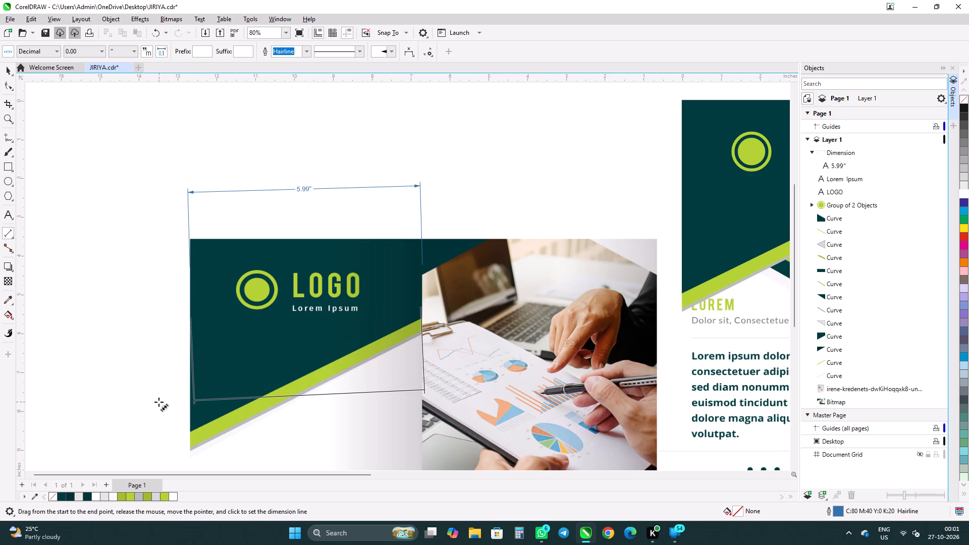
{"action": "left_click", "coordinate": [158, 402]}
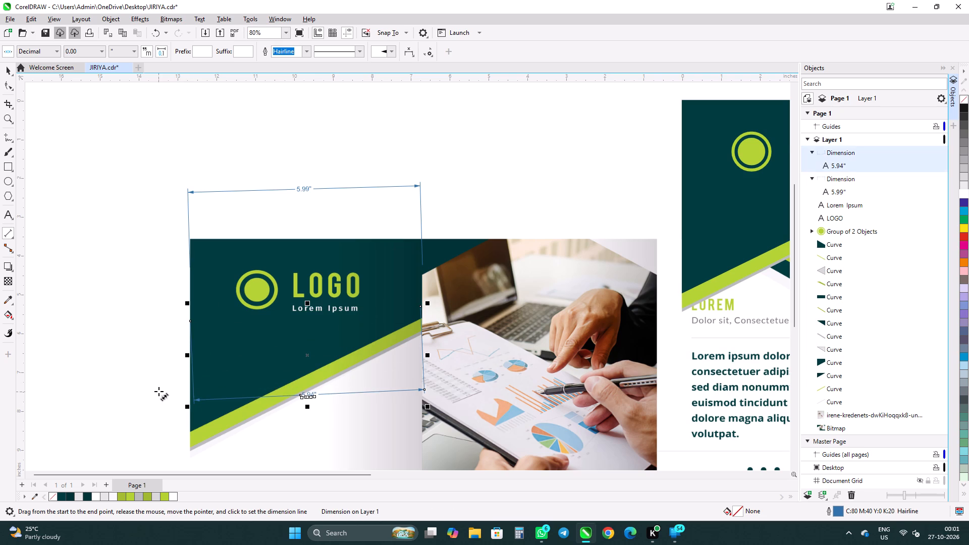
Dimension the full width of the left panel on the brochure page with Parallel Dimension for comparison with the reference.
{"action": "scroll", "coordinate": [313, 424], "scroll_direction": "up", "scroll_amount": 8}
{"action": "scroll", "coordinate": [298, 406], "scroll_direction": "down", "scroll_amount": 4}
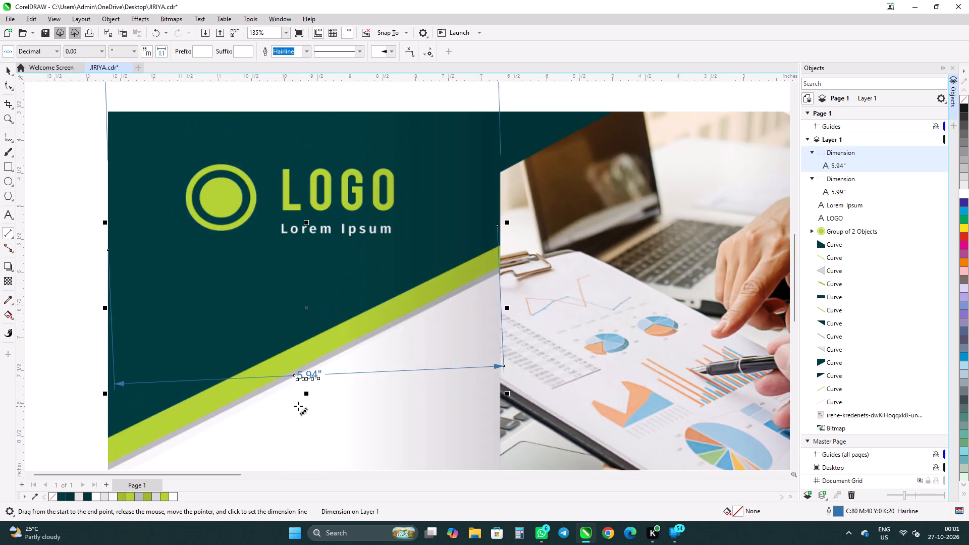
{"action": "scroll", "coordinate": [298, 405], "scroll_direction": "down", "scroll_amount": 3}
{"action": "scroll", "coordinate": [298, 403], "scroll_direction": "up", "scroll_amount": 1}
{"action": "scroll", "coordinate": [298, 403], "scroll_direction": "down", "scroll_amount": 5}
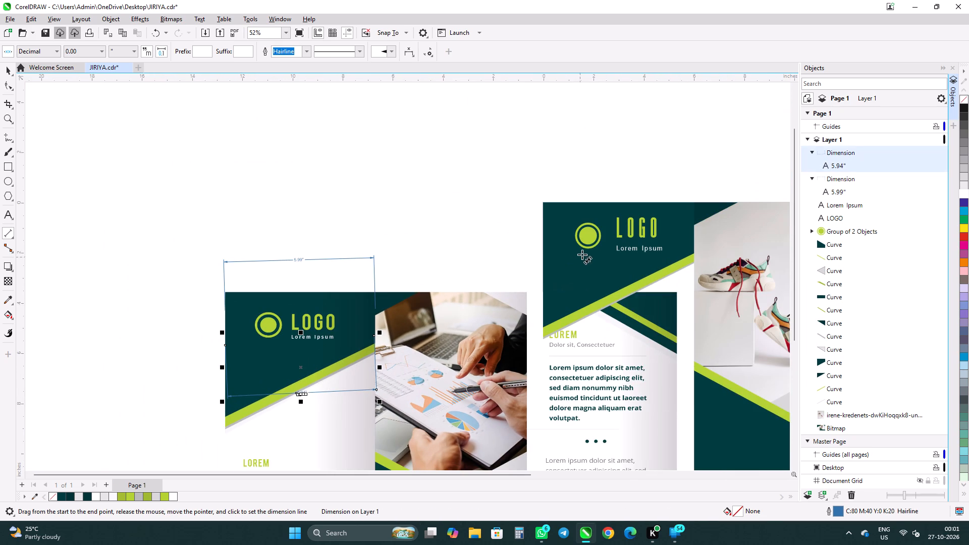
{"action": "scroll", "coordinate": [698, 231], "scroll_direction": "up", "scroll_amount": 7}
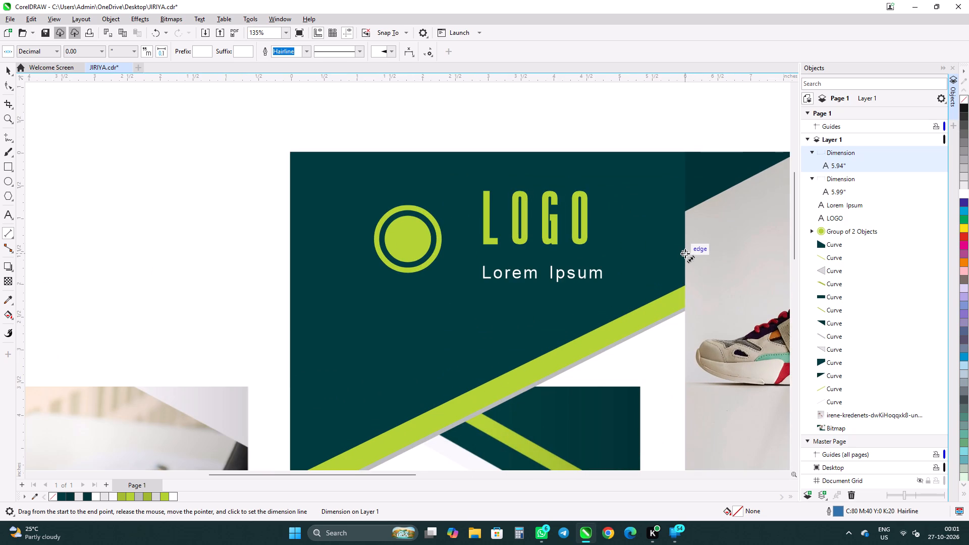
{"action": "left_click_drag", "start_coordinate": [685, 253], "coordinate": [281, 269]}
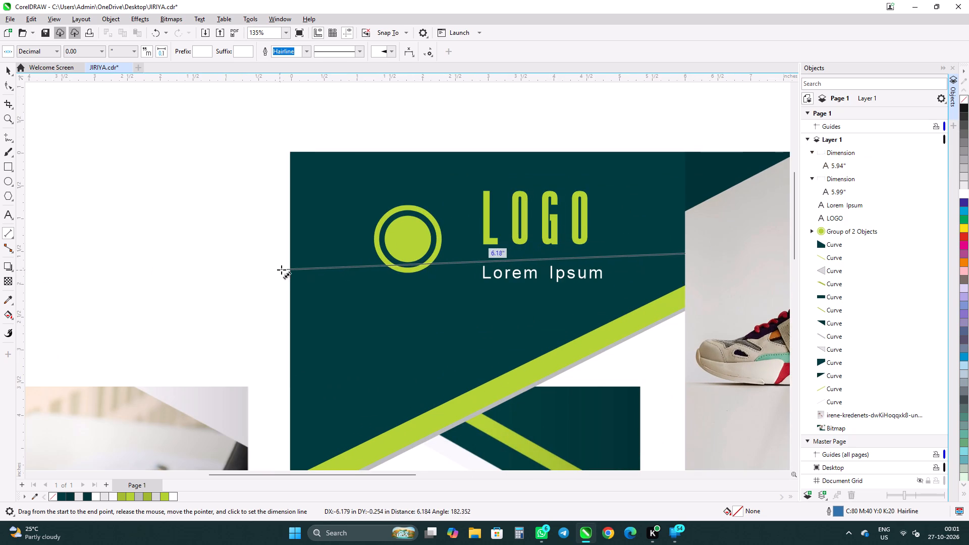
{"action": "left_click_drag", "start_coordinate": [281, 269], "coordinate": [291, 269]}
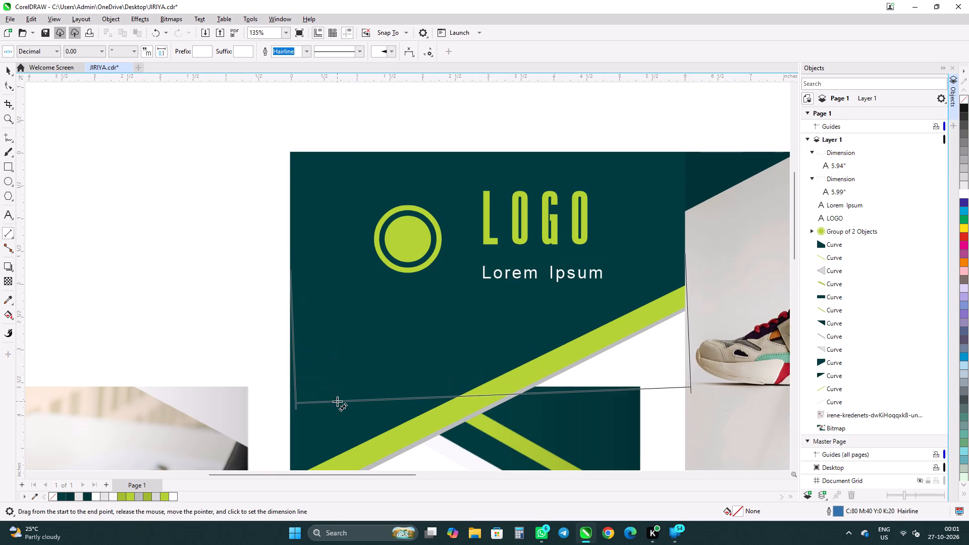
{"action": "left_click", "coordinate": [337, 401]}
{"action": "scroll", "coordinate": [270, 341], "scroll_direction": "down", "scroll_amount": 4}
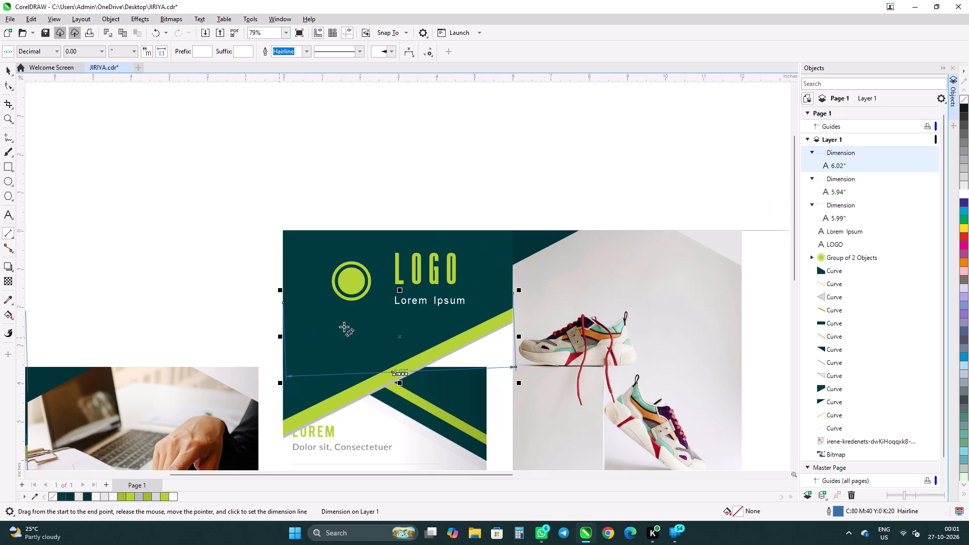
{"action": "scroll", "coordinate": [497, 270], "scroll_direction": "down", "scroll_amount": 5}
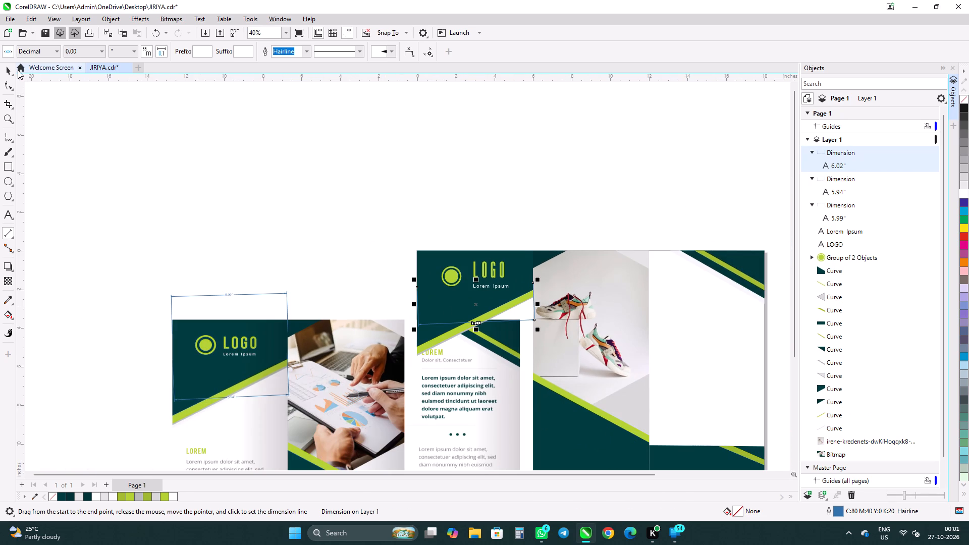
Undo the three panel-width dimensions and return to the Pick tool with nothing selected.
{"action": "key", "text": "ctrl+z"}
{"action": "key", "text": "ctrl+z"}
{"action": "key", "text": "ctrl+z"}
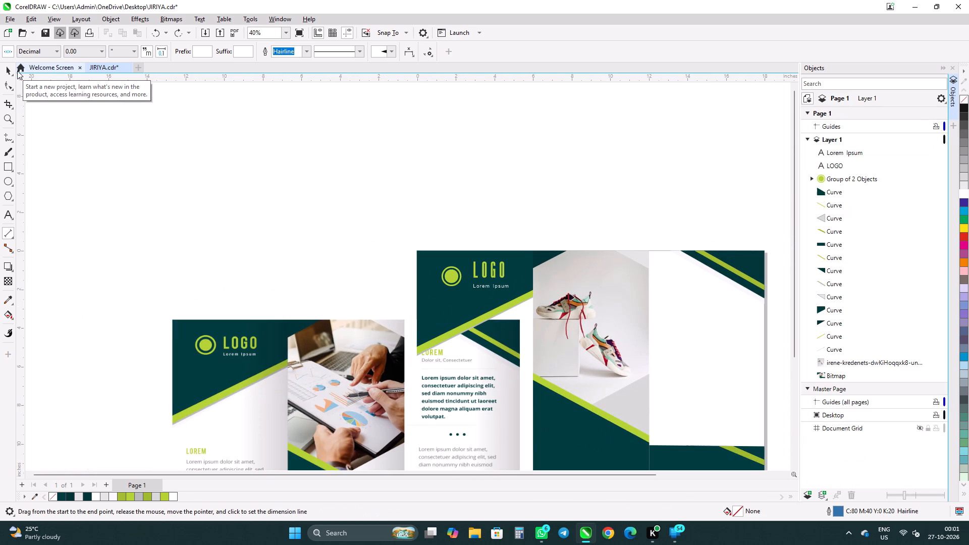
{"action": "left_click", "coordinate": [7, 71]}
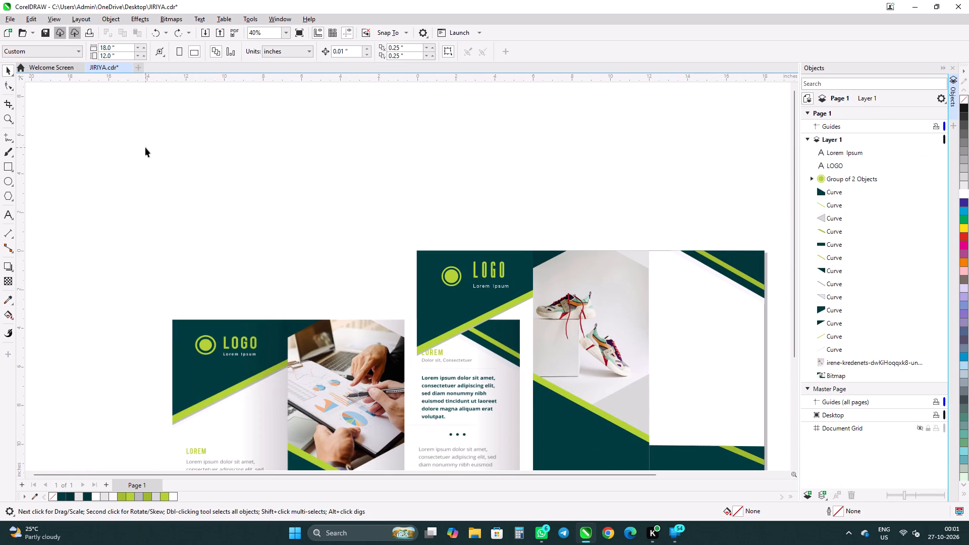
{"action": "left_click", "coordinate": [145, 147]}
Move the reference brochure bitmap off the page to about X -9.43, Y -3.85 in, so the two designs sit side by side.
{"action": "scroll", "coordinate": [490, 285], "scroll_direction": "up", "scroll_amount": 8}
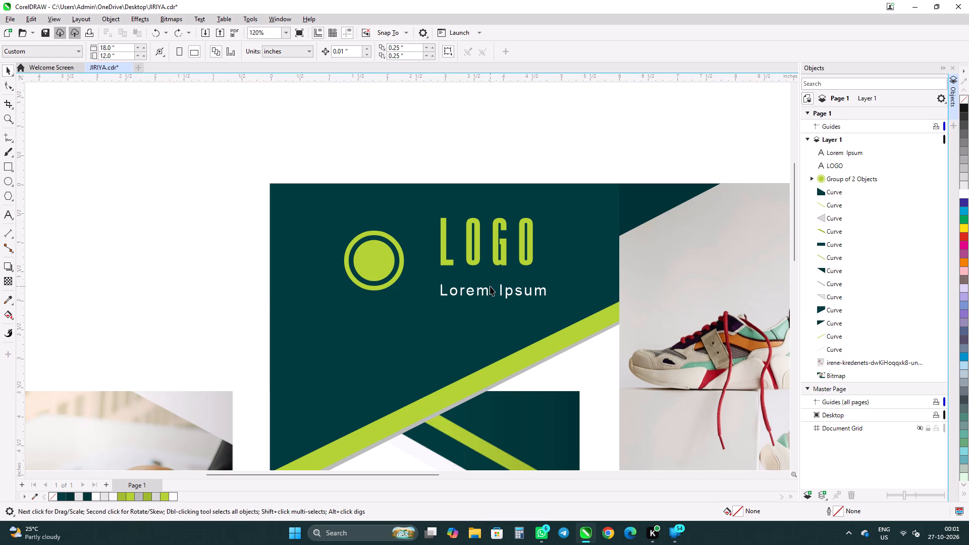
{"action": "scroll", "coordinate": [490, 286], "scroll_direction": "up", "scroll_amount": 1}
{"action": "scroll", "coordinate": [490, 287], "scroll_direction": "down", "scroll_amount": 6}
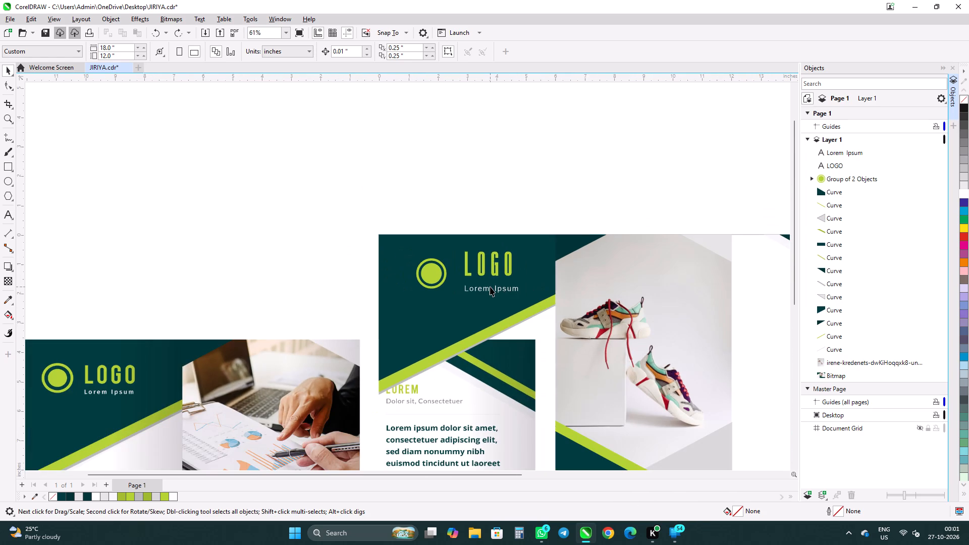
{"action": "scroll", "coordinate": [490, 287], "scroll_direction": "down", "scroll_amount": 4}
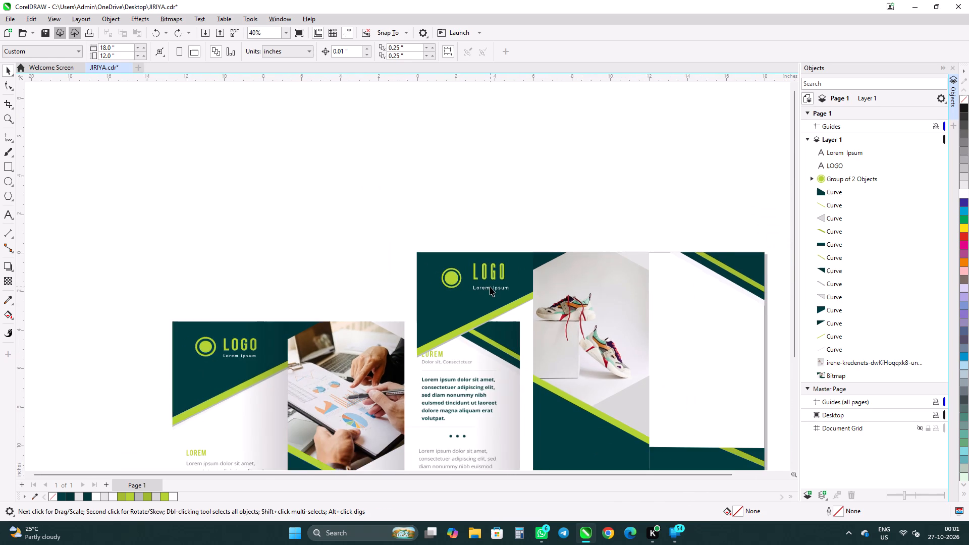
{"action": "left_click_drag", "start_coordinate": [352, 363], "coordinate": [325, 349]}
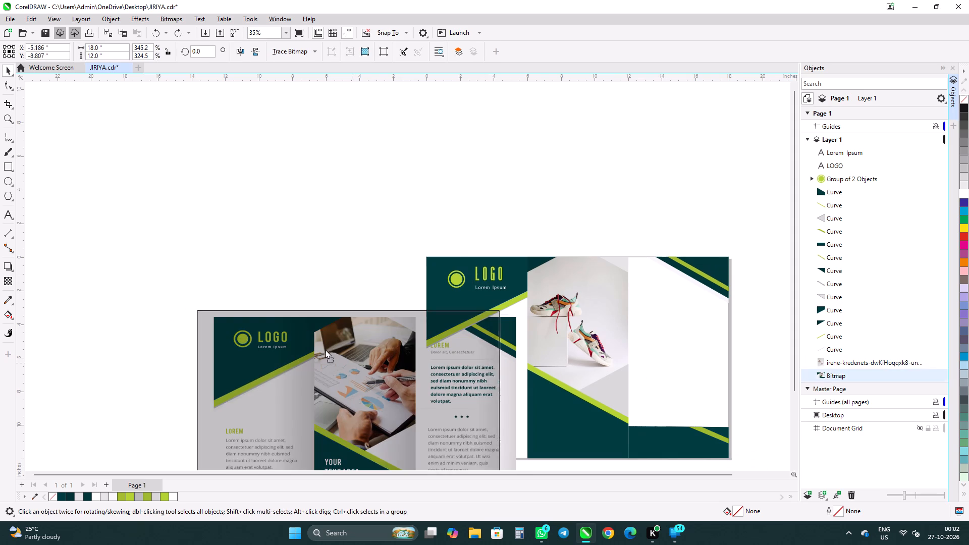
{"action": "left_click_drag", "start_coordinate": [325, 349], "coordinate": [256, 267]}
Nudge the circular logo icon on the brochure page's left panel down to about Y -1.35 in.
{"action": "scroll", "coordinate": [482, 287], "scroll_direction": "up", "scroll_amount": 1}
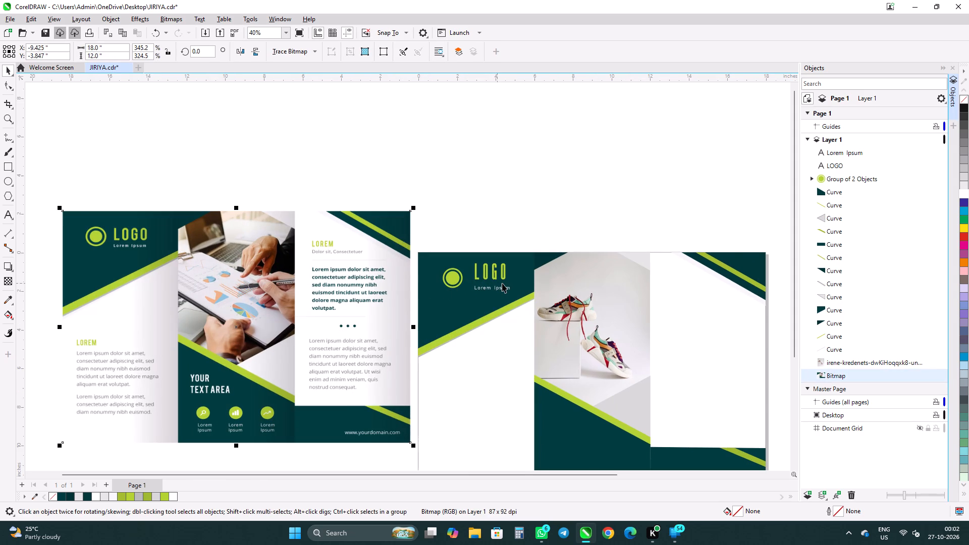
{"action": "scroll", "coordinate": [502, 283], "scroll_direction": "up", "scroll_amount": 3}
{"action": "scroll", "coordinate": [504, 283], "scroll_direction": "down", "scroll_amount": 3}
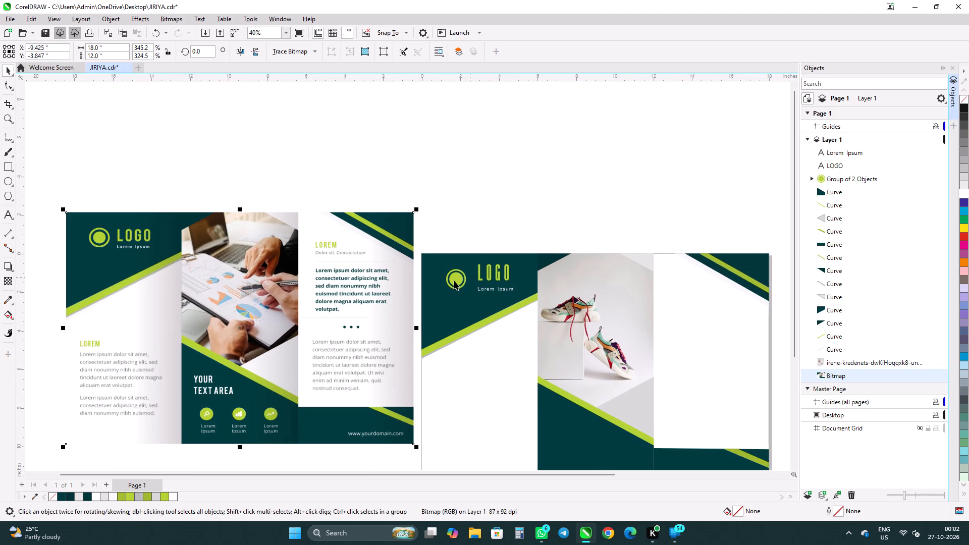
{"action": "left_click", "coordinate": [453, 281]}
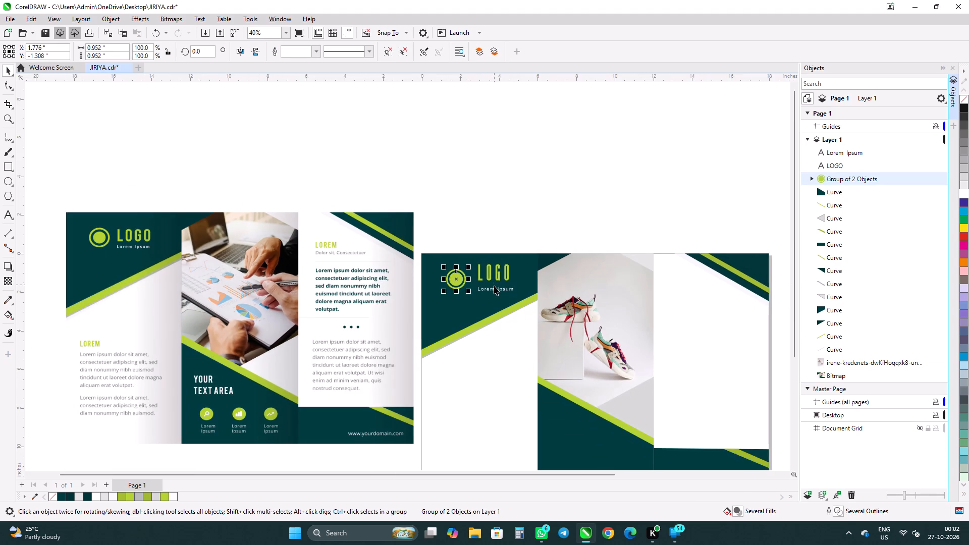
{"action": "key", "text": "Down"}
{"action": "key", "text": "Down"}
{"action": "key", "text": "Down"}
{"action": "key", "text": "Down"}
{"action": "key", "text": "Down"}
{"action": "key", "text": "Down"}
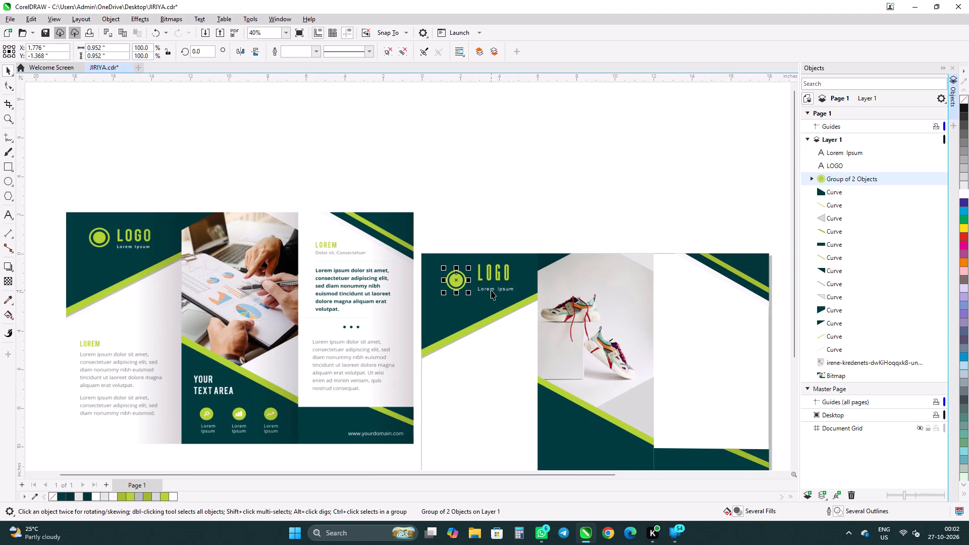
{"action": "key", "text": "Down"}
{"action": "key", "text": "Down"}
{"action": "key", "text": "Down"}
{"action": "key", "text": "Down"}
{"action": "scroll", "coordinate": [489, 298], "scroll_direction": "up", "scroll_amount": 3}
{"action": "scroll", "coordinate": [489, 298], "scroll_direction": "down", "scroll_amount": 2}
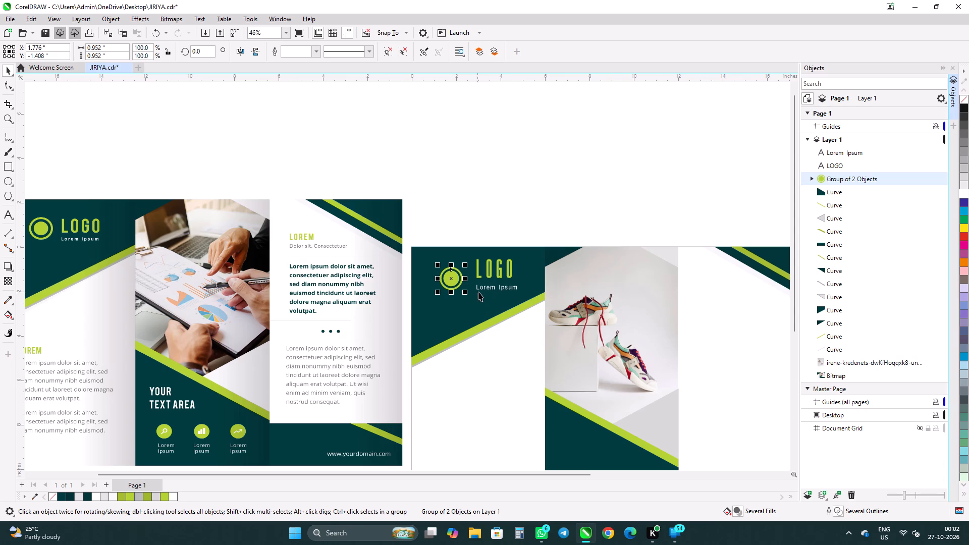
{"action": "scroll", "coordinate": [461, 300], "scroll_direction": "down", "scroll_amount": 2}
{"action": "scroll", "coordinate": [461, 300], "scroll_direction": "up", "scroll_amount": 1}
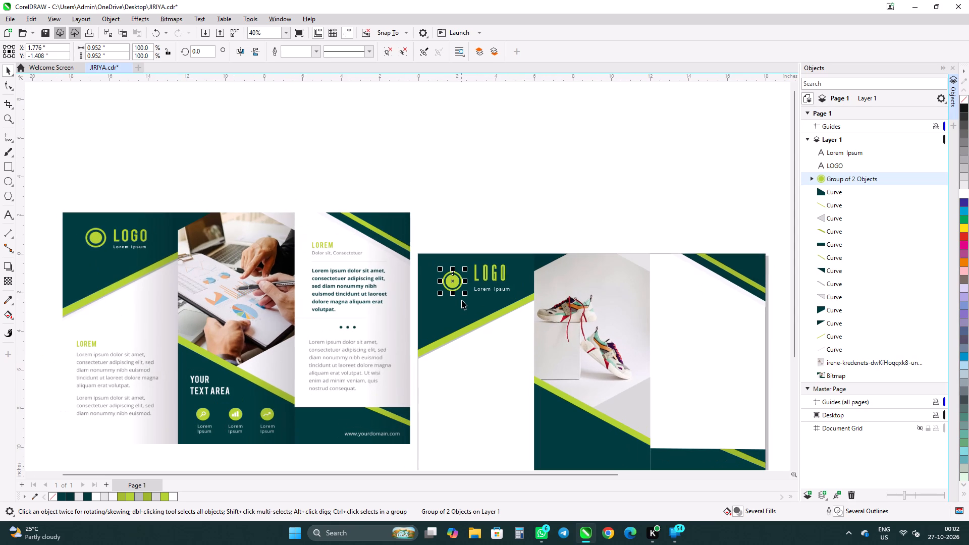
{"action": "key", "text": "Up"}
{"action": "key", "text": "Up"}
{"action": "key", "text": "Up"}
{"action": "key", "text": "Up"}
{"action": "key", "text": "Up"}
{"action": "key", "text": "Up"}
{"action": "key", "text": "Up"}
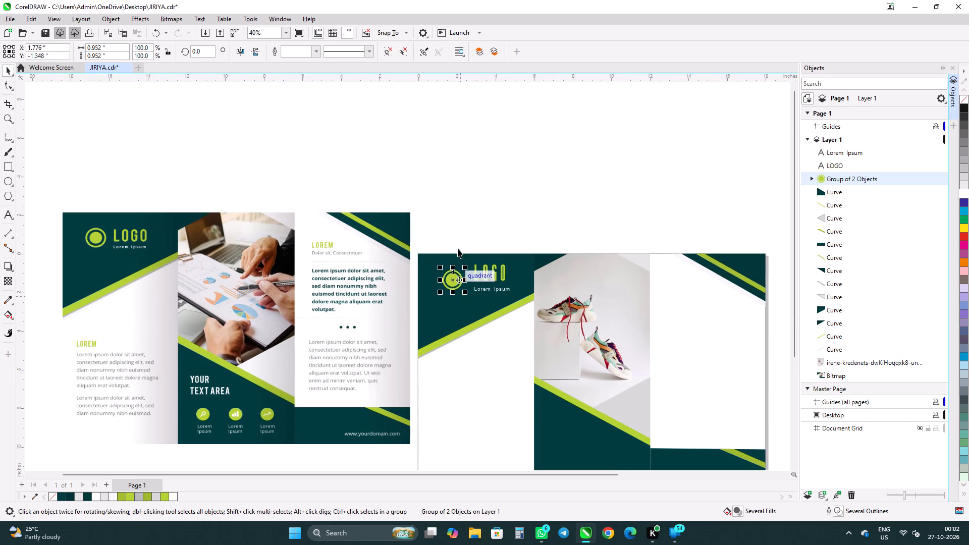
{"action": "left_click", "coordinate": [470, 202]}
Dimension the gap between the circular logo icon's top and the panel's top edge on the reference brochure.
{"action": "scroll", "coordinate": [53, 184], "scroll_direction": "up", "scroll_amount": 4}
{"action": "scroll", "coordinate": [90, 252], "scroll_direction": "up", "scroll_amount": 4}
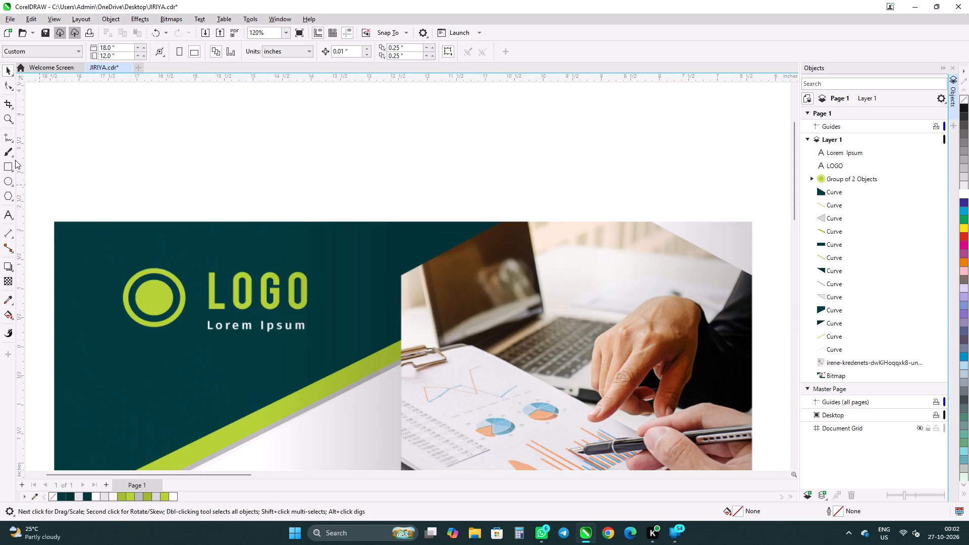
{"action": "left_click", "coordinate": [8, 227]}
{"action": "scroll", "coordinate": [106, 257], "scroll_direction": "up", "scroll_amount": 4}
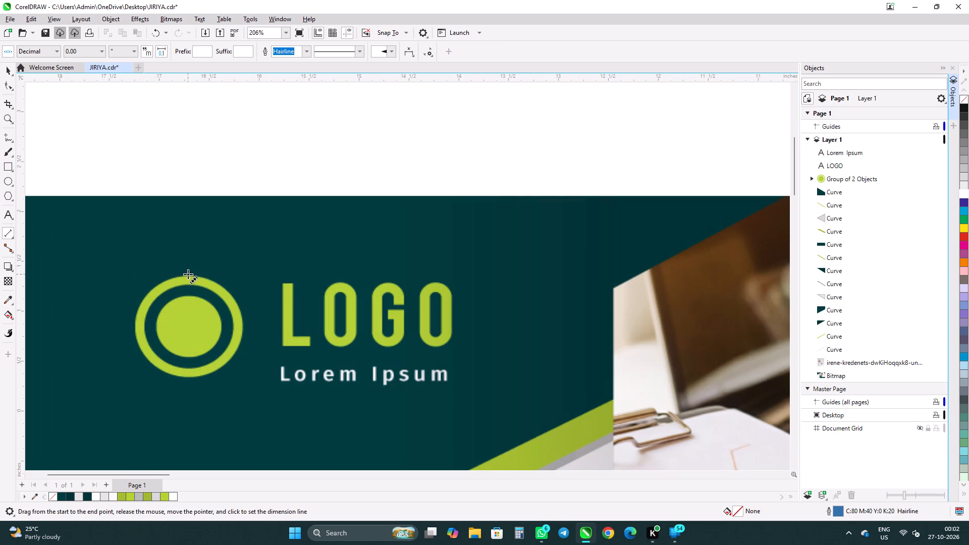
{"action": "left_click", "coordinate": [188, 274]}
{"action": "left_click_drag", "start_coordinate": [187, 275], "coordinate": [191, 201]}
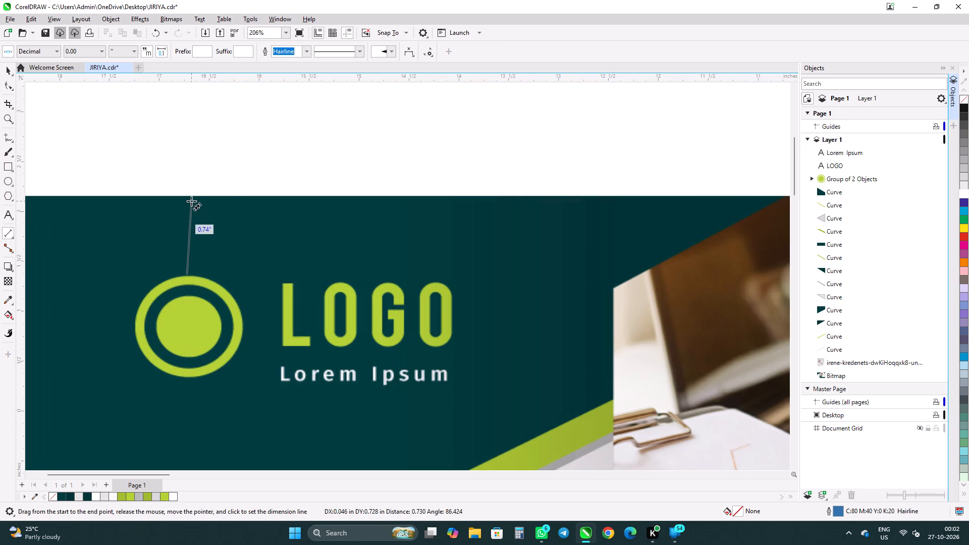
{"action": "left_click_drag", "start_coordinate": [191, 201], "coordinate": [190, 194]}
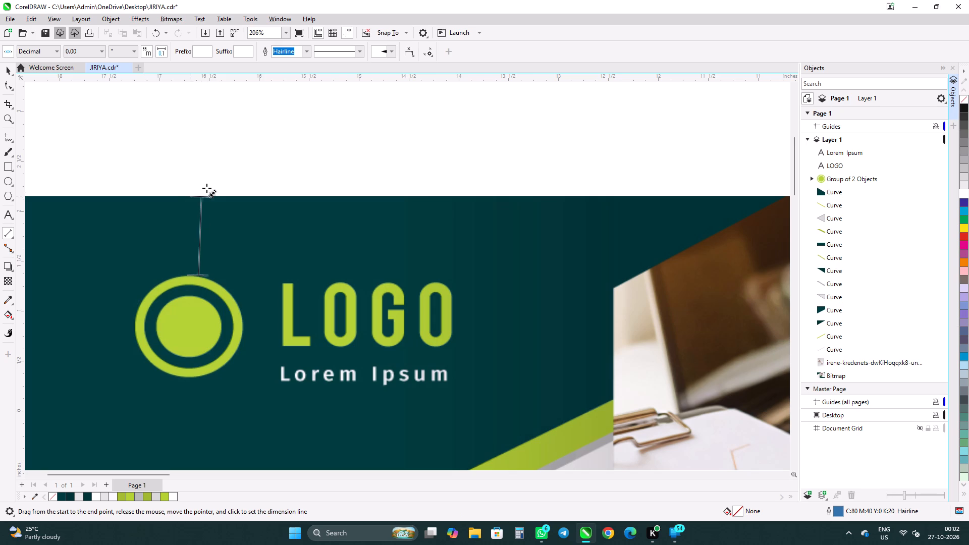
{"action": "left_click", "coordinate": [260, 182]}
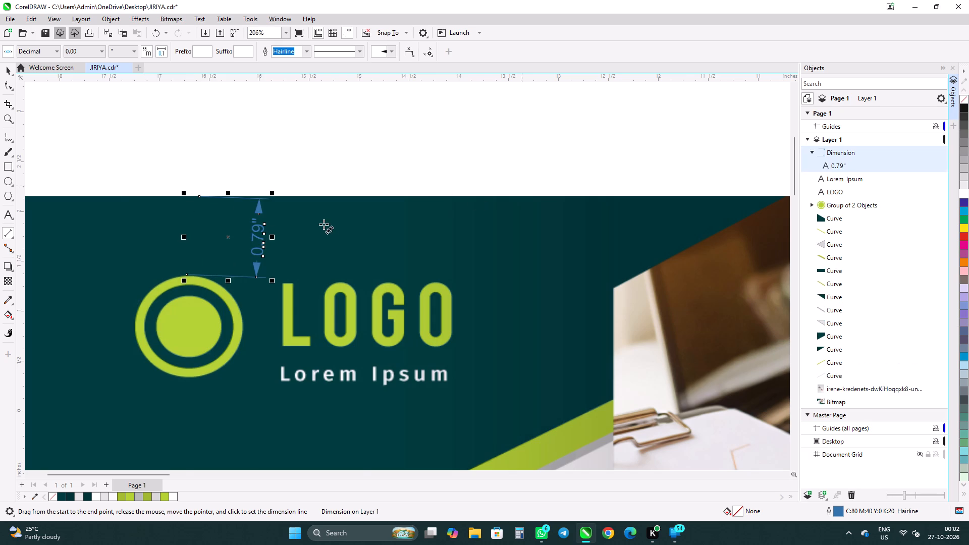
Dimension the gap between the circular logo icon's top and the top edge on the brochure page's left panel.
{"action": "scroll", "coordinate": [141, 240], "scroll_direction": "down", "scroll_amount": 5}
{"action": "scroll", "coordinate": [505, 294], "scroll_direction": "down", "scroll_amount": 6}
{"action": "scroll", "coordinate": [263, 283], "scroll_direction": "down", "scroll_amount": 5}
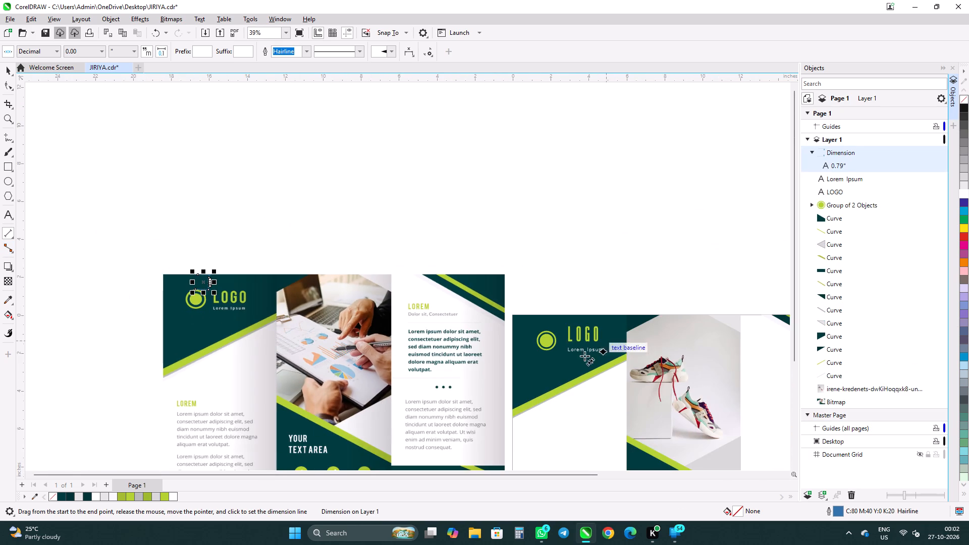
{"action": "scroll", "coordinate": [564, 348], "scroll_direction": "up", "scroll_amount": 9}
{"action": "scroll", "coordinate": [522, 315], "scroll_direction": "up", "scroll_amount": 4}
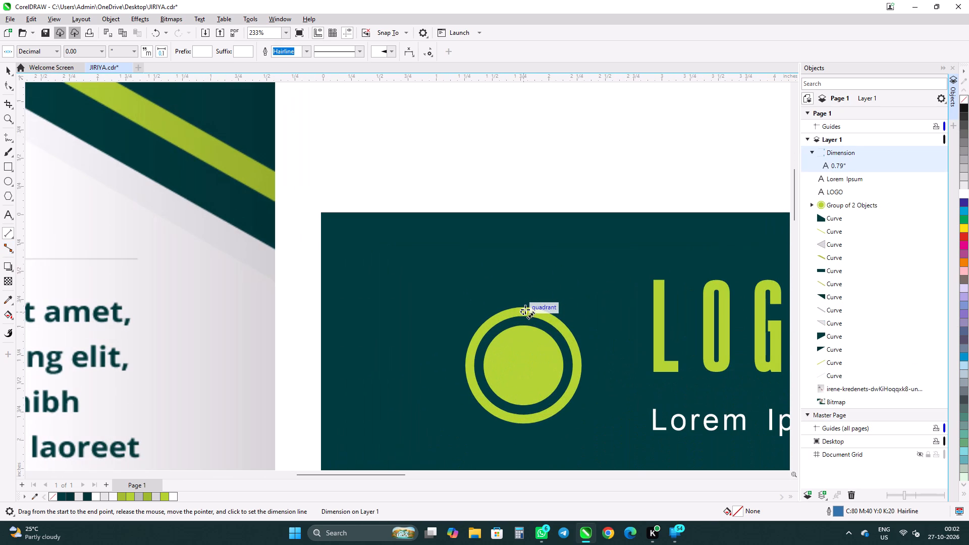
{"action": "left_click_drag", "start_coordinate": [524, 306], "coordinate": [526, 220]}
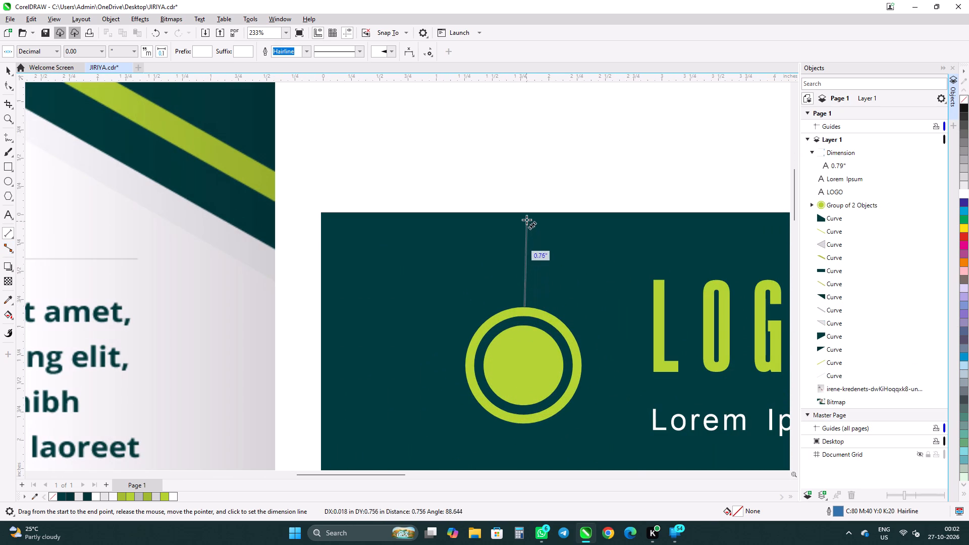
{"action": "left_click_drag", "start_coordinate": [526, 220], "coordinate": [526, 213]}
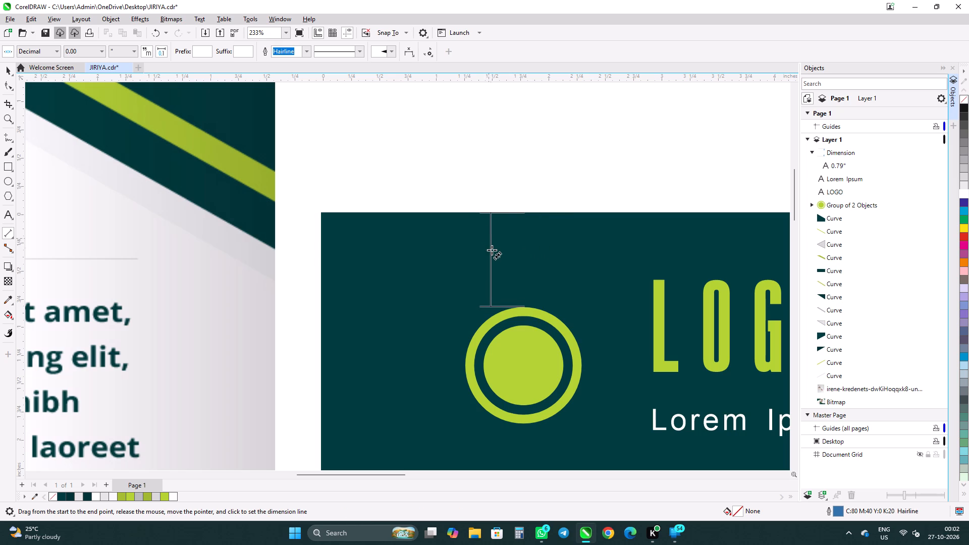
{"action": "left_click", "coordinate": [485, 267]}
{"action": "scroll", "coordinate": [487, 223], "scroll_direction": "down", "scroll_amount": 5}
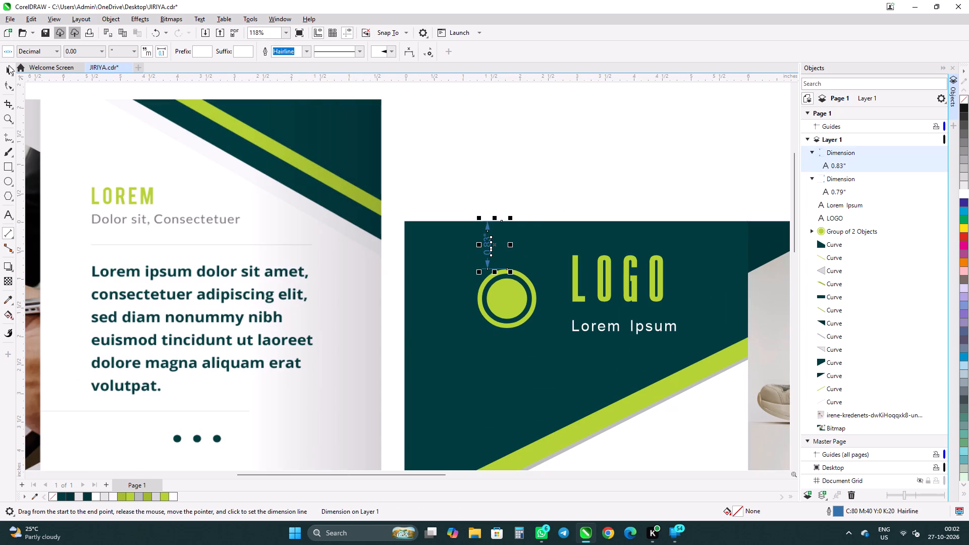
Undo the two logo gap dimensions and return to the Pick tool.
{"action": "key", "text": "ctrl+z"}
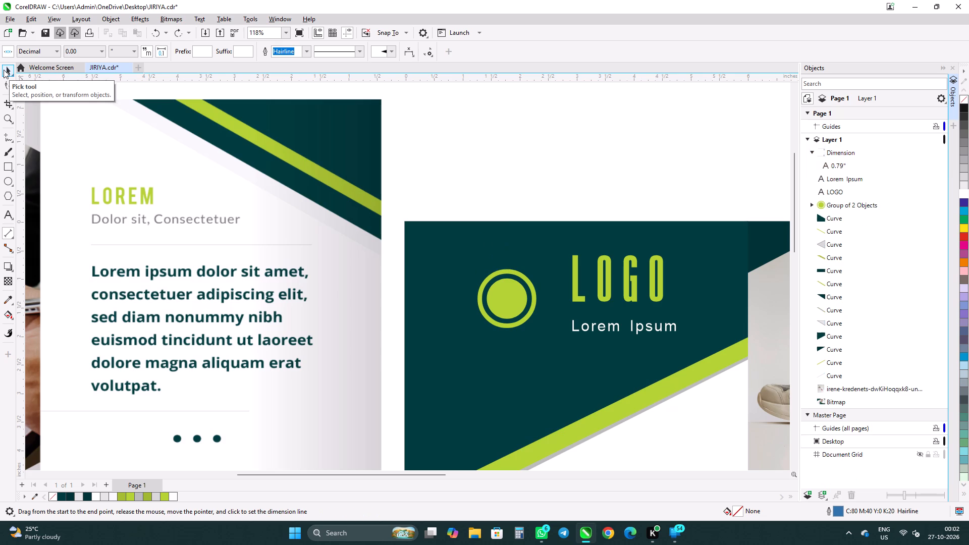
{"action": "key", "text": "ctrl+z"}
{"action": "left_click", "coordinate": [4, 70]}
Nudge the circular logo icon on the brochure page up to about Y -1.30 in and deselect it.
{"action": "scroll", "coordinate": [501, 168], "scroll_direction": "down", "scroll_amount": 5}
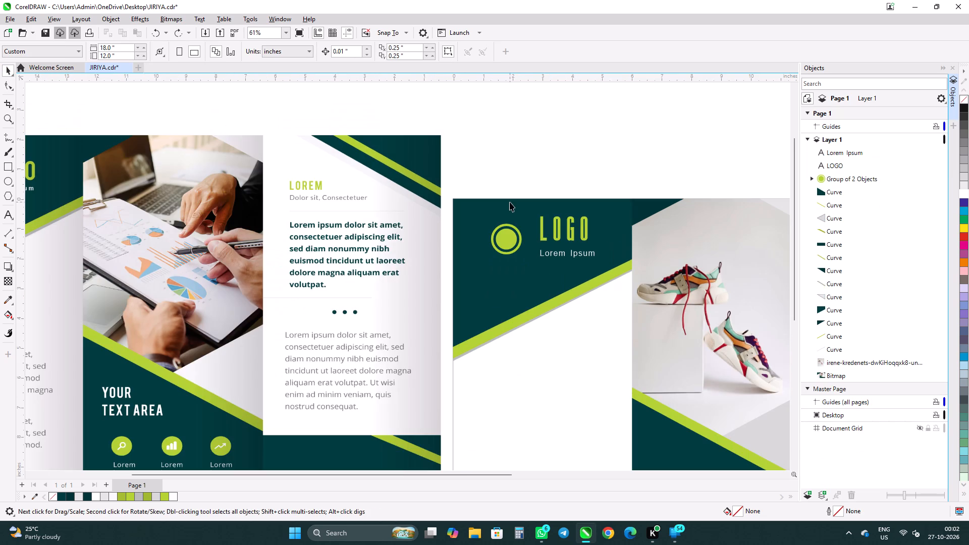
{"action": "scroll", "coordinate": [512, 194], "scroll_direction": "down", "scroll_amount": 5}
{"action": "left_click", "coordinate": [506, 215]}
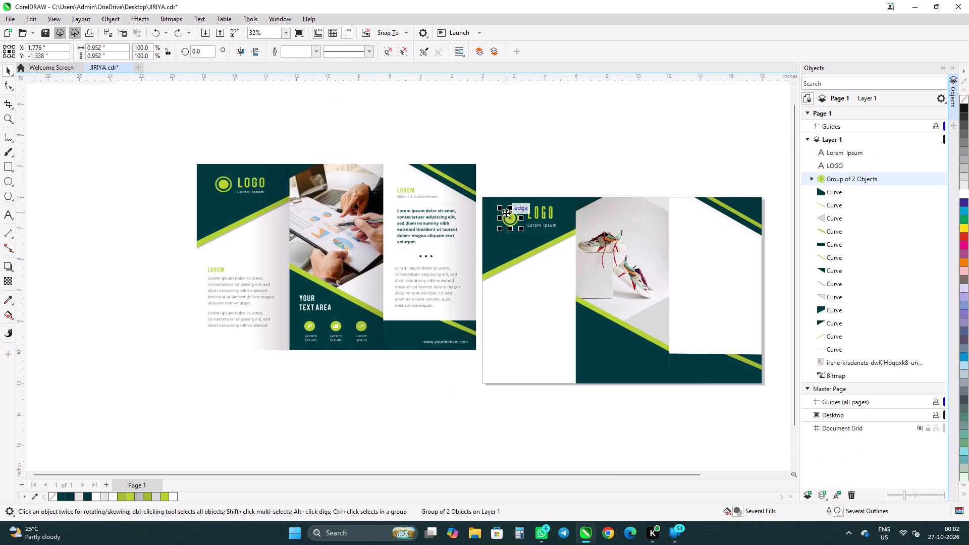
{"action": "key", "text": "Up"}
{"action": "key", "text": "Up"}
{"action": "key", "text": "Up"}
{"action": "key", "text": "Up"}
{"action": "left_click", "coordinate": [525, 159]}
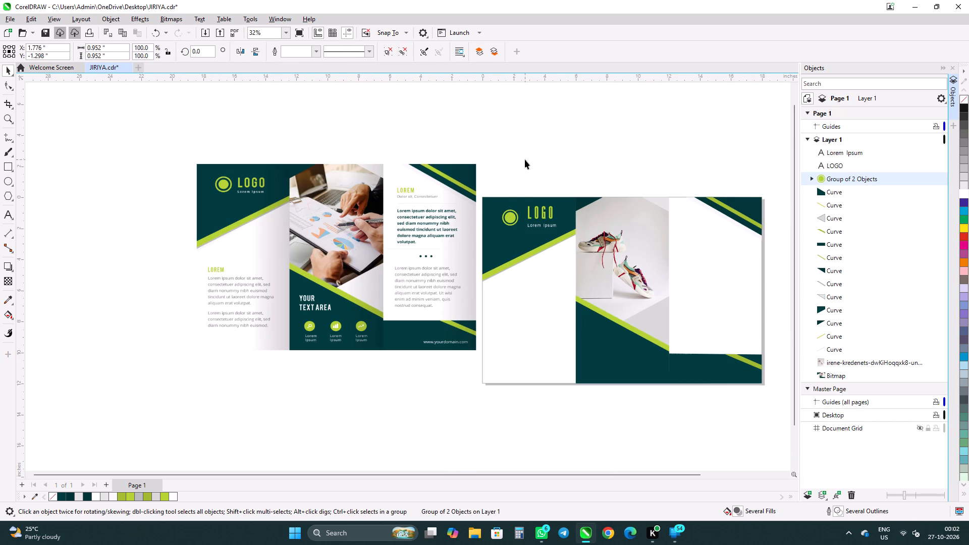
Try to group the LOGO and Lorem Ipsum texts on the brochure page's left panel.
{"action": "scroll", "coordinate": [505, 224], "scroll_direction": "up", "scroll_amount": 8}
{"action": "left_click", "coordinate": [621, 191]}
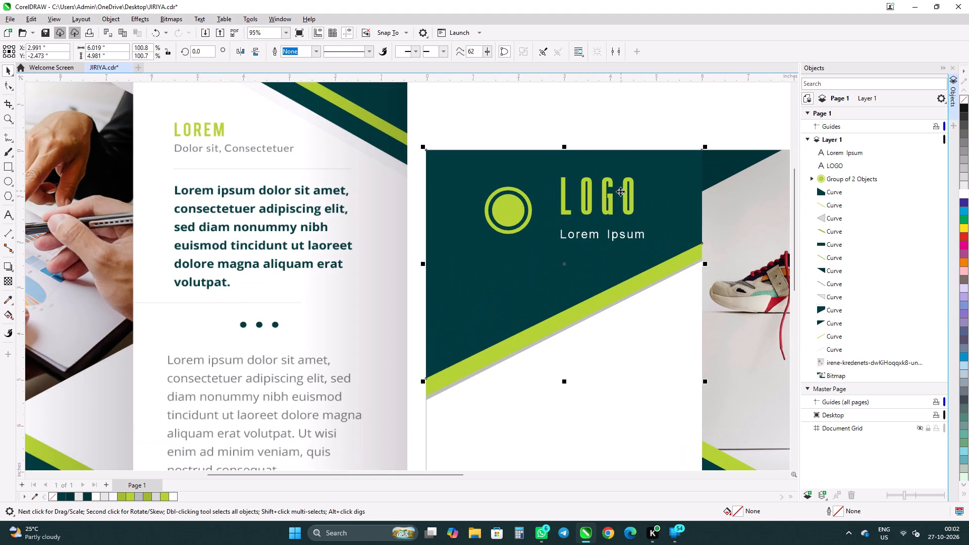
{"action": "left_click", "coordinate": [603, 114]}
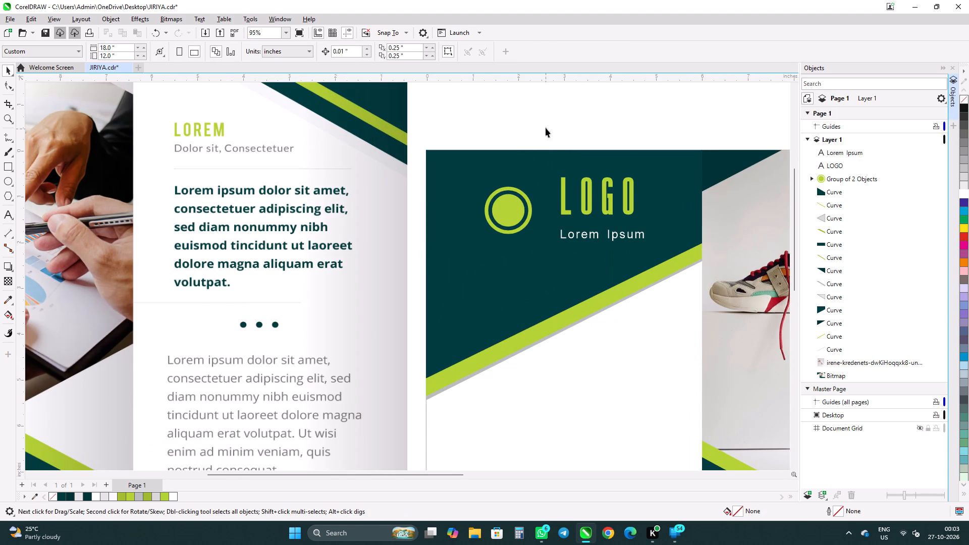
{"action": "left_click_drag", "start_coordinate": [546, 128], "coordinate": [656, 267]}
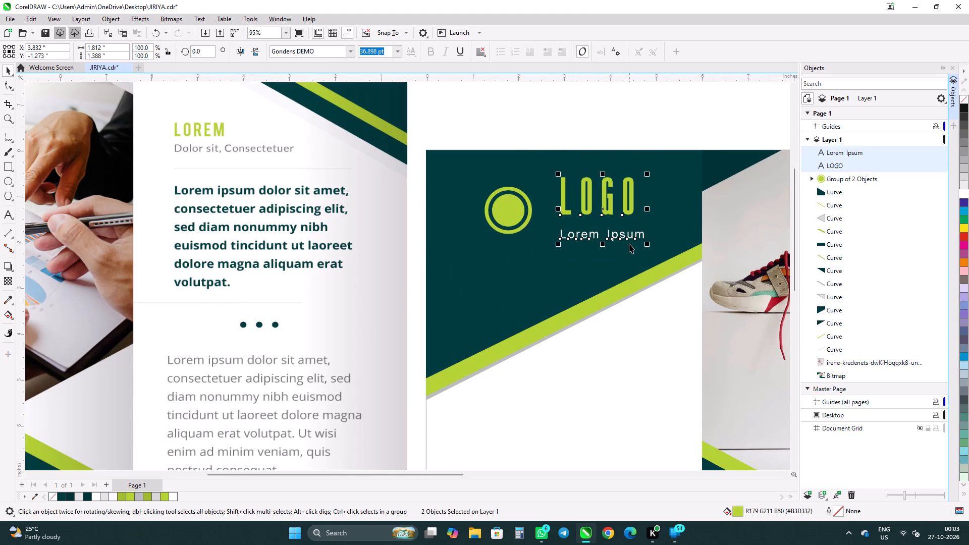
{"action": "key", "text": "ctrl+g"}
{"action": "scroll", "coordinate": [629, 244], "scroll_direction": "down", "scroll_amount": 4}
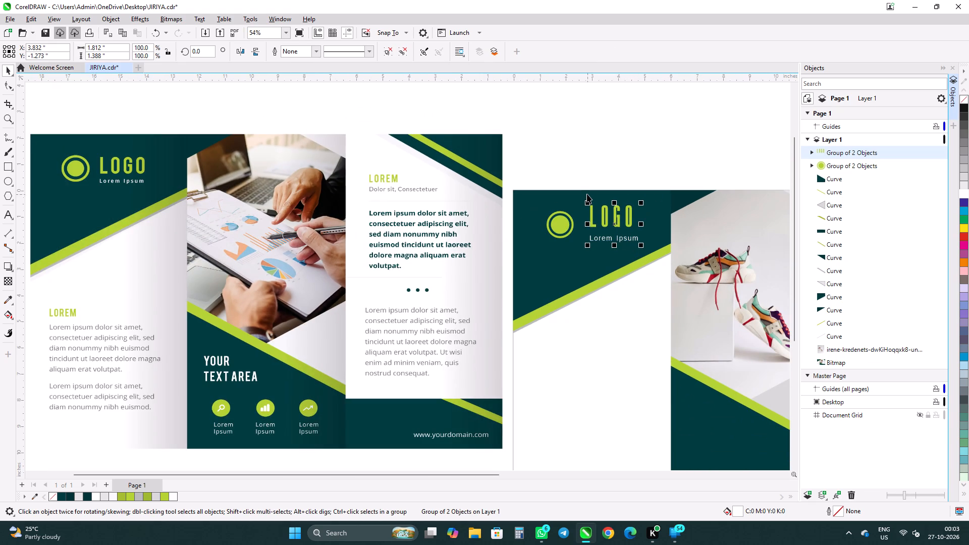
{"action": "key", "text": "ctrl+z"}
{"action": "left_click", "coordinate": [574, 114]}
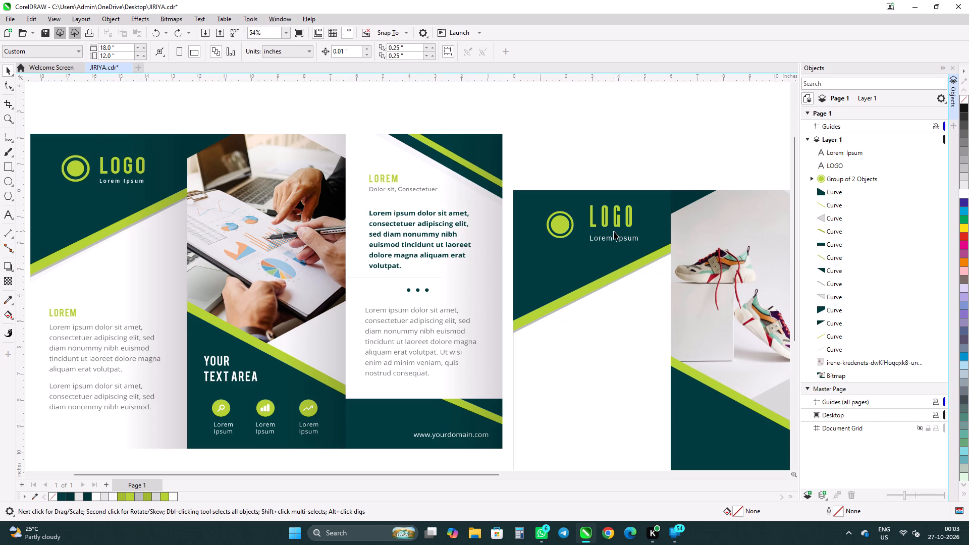
Nudge the Lorem Ipsum tagline on the brochure page up to about Y -1.73 in, closer beneath the LOGO text.
{"action": "scroll", "coordinate": [614, 231], "scroll_direction": "up", "scroll_amount": 3}
{"action": "scroll", "coordinate": [630, 232], "scroll_direction": "down", "scroll_amount": 4}
{"action": "scroll", "coordinate": [572, 212], "scroll_direction": "up", "scroll_amount": 3}
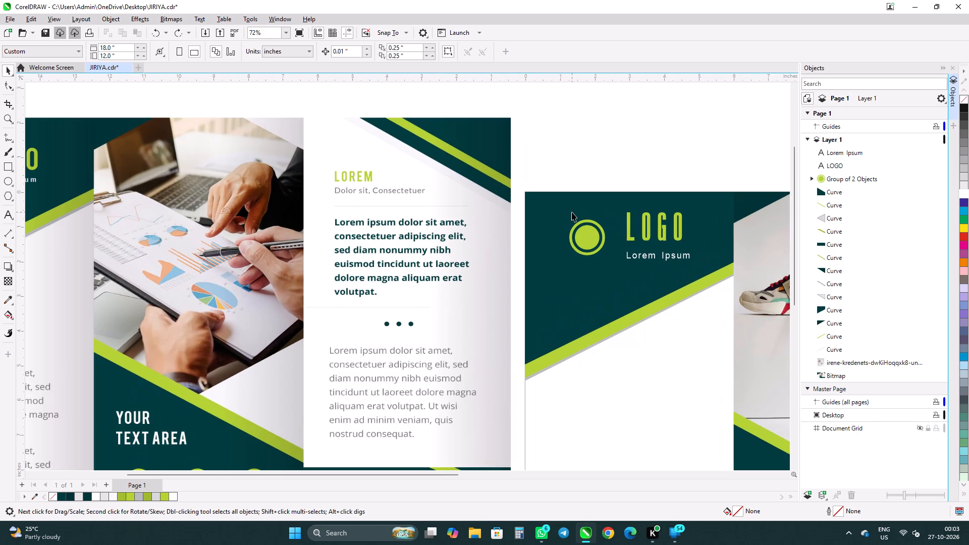
{"action": "scroll", "coordinate": [621, 232], "scroll_direction": "up", "scroll_amount": 3}
{"action": "left_click", "coordinate": [664, 269]}
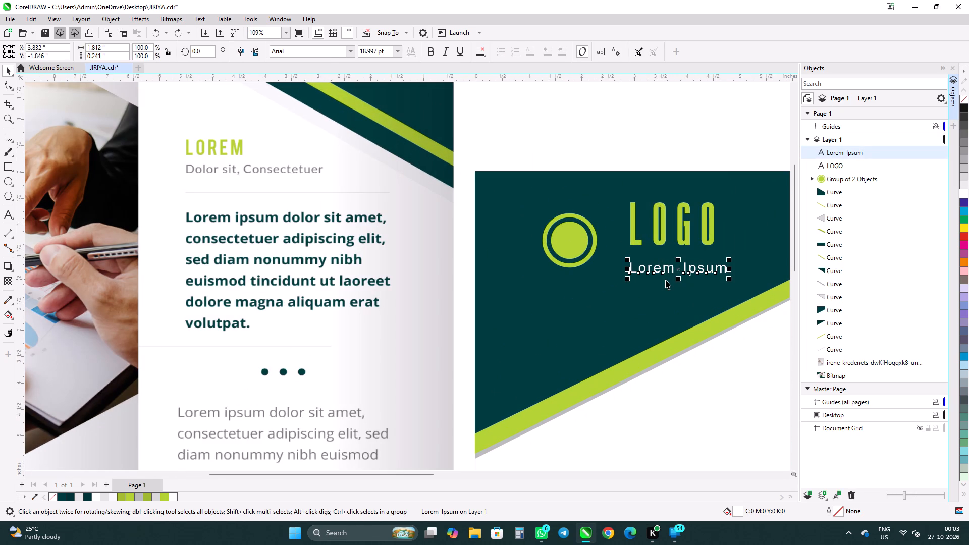
{"action": "key", "text": "Up"}
{"action": "key", "text": "Up"}
{"action": "key", "text": "Up"}
{"action": "key", "text": "Up"}
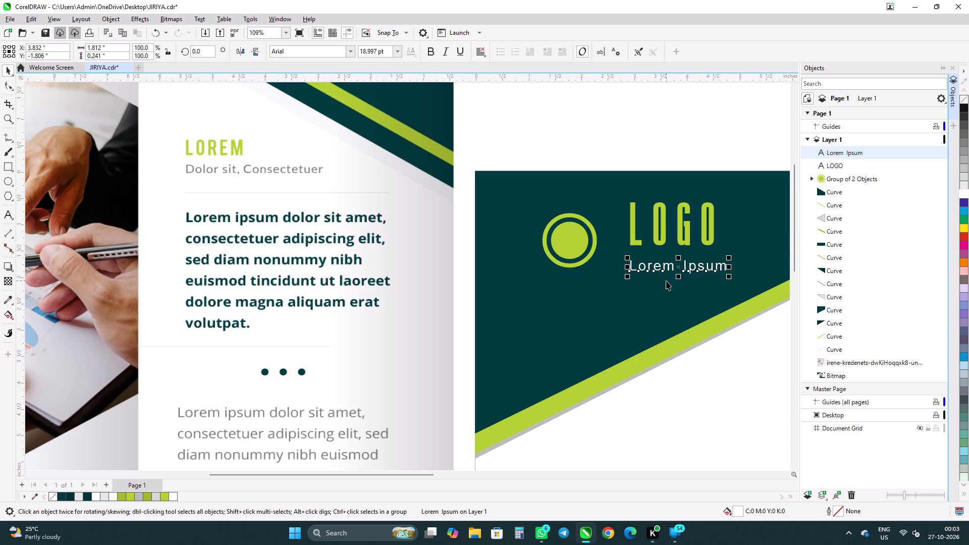
{"action": "key", "text": "Up"}
{"action": "key", "text": "Up"}
{"action": "key", "text": "Up"}
{"action": "key", "text": "Up"}
{"action": "key", "text": "Up"}
{"action": "key", "text": "Up"}
{"action": "key", "text": "Up"}
{"action": "key", "text": "Up"}
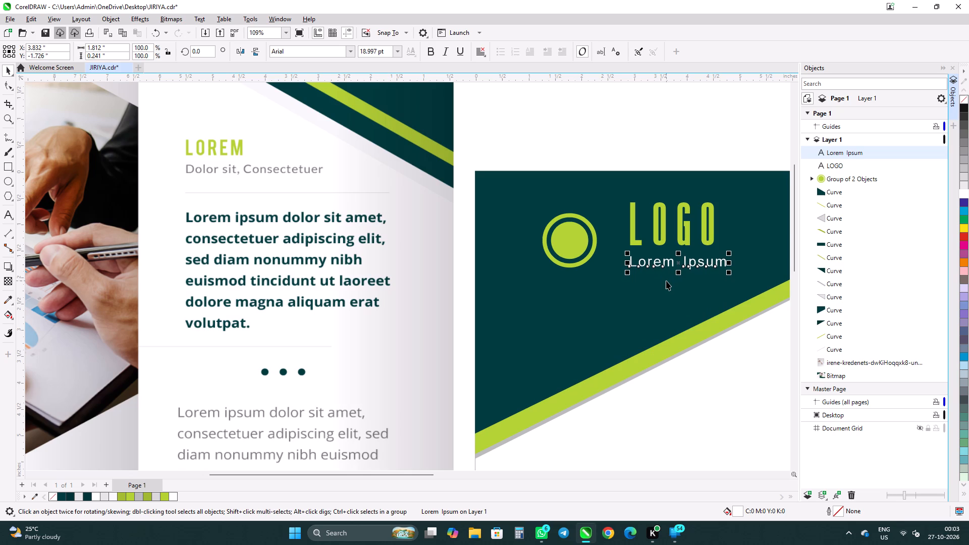
{"action": "left_click", "coordinate": [634, 136]}
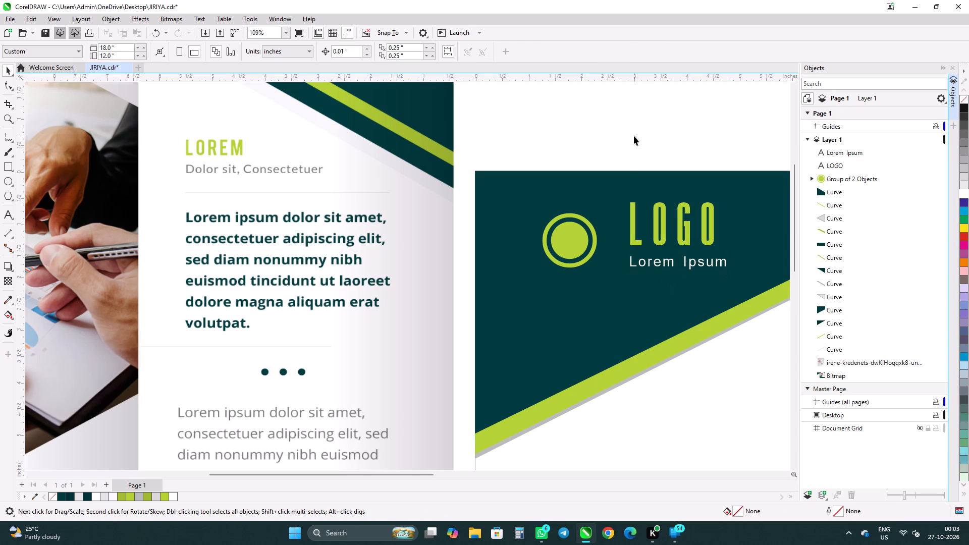
Nudge the Lorem Ipsum tagline on the brochure page slightly left and down to about X 3.82 in, Y -1.74 in.
{"action": "scroll", "coordinate": [556, 129], "scroll_direction": "down", "scroll_amount": 4}
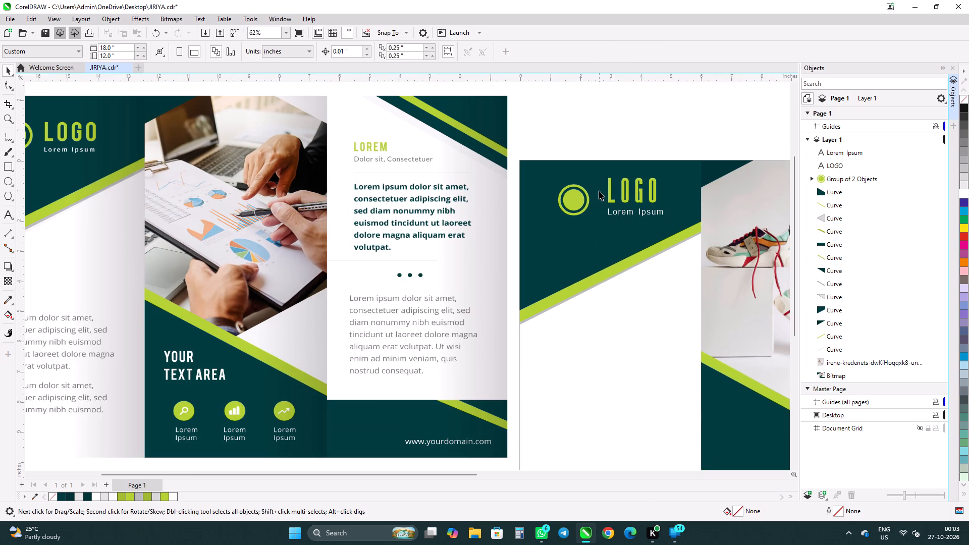
{"action": "scroll", "coordinate": [607, 191], "scroll_direction": "up", "scroll_amount": 2}
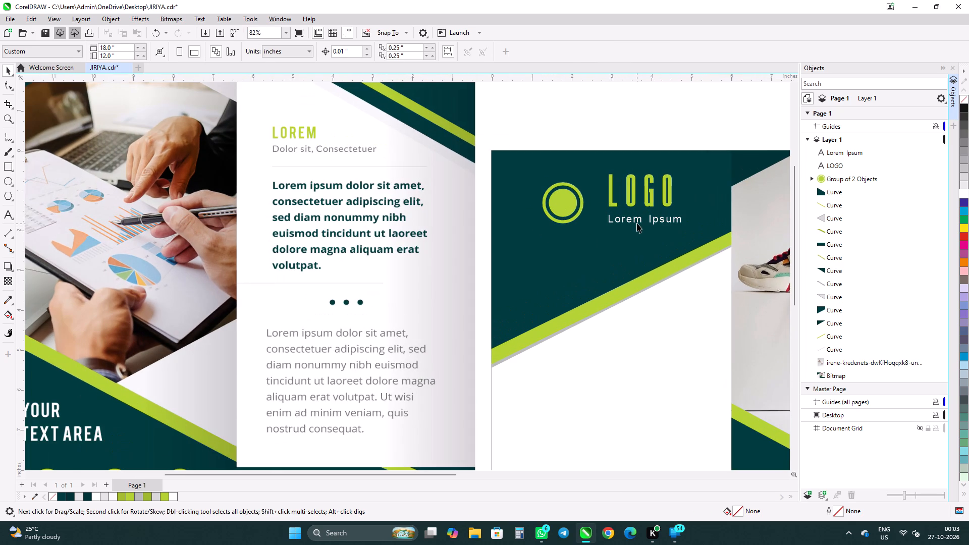
{"action": "left_click", "coordinate": [637, 223]}
{"action": "scroll", "coordinate": [643, 222], "scroll_direction": "down", "scroll_amount": 2}
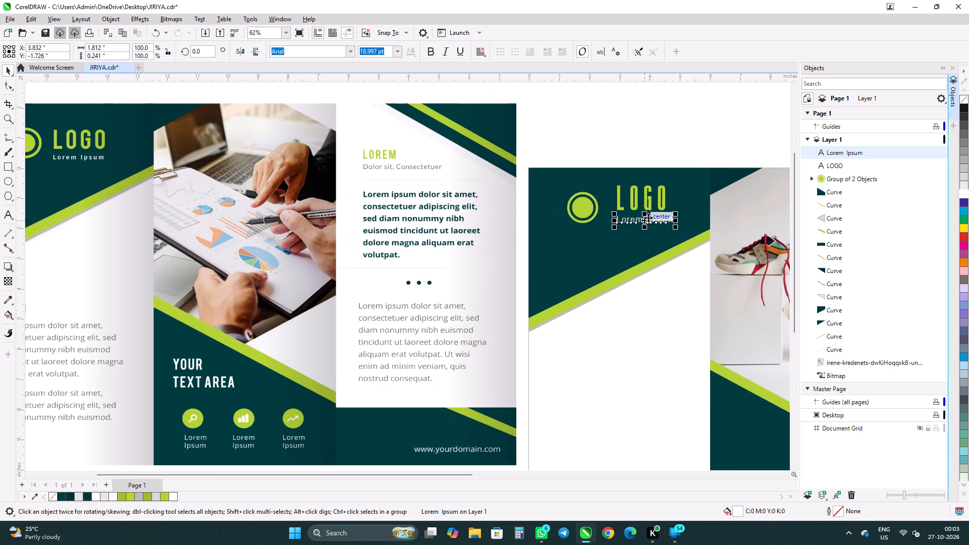
{"action": "key", "text": "Left"}
{"action": "key", "text": "Down"}
{"action": "left_click", "coordinate": [670, 114]}
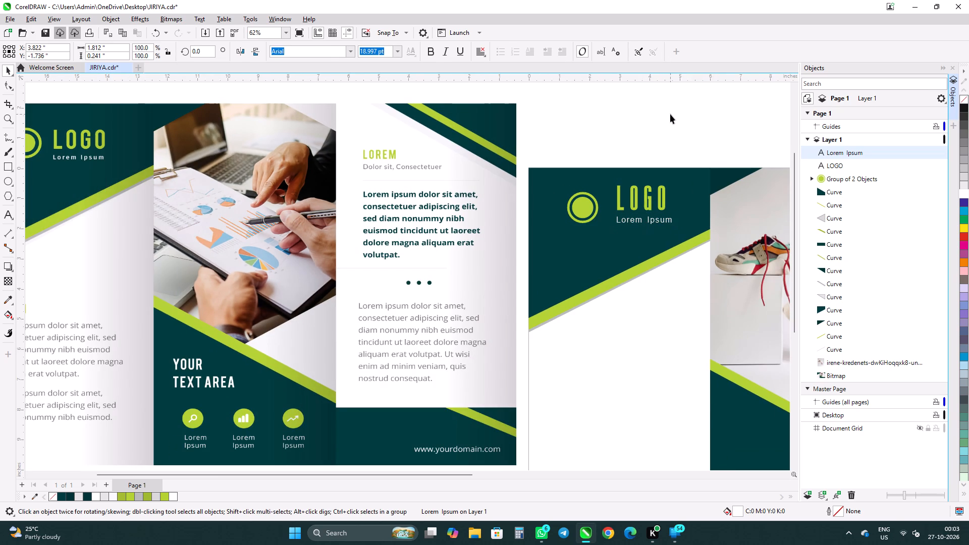
Group the LOGO and Lorem Ipsum texts on the brochure page's left panel.
{"action": "scroll", "coordinate": [656, 149], "scroll_direction": "down", "scroll_amount": 3}
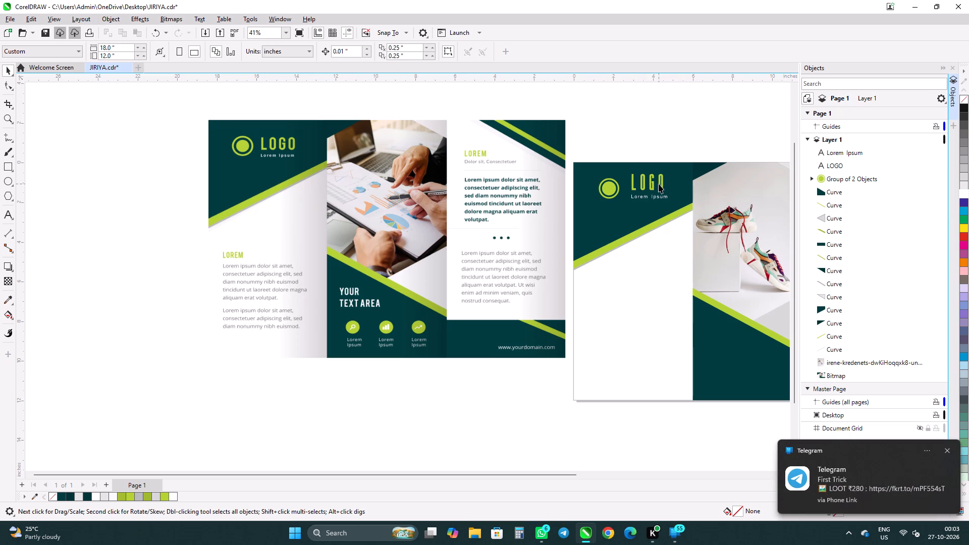
{"action": "scroll", "coordinate": [659, 184], "scroll_direction": "up", "scroll_amount": 1}
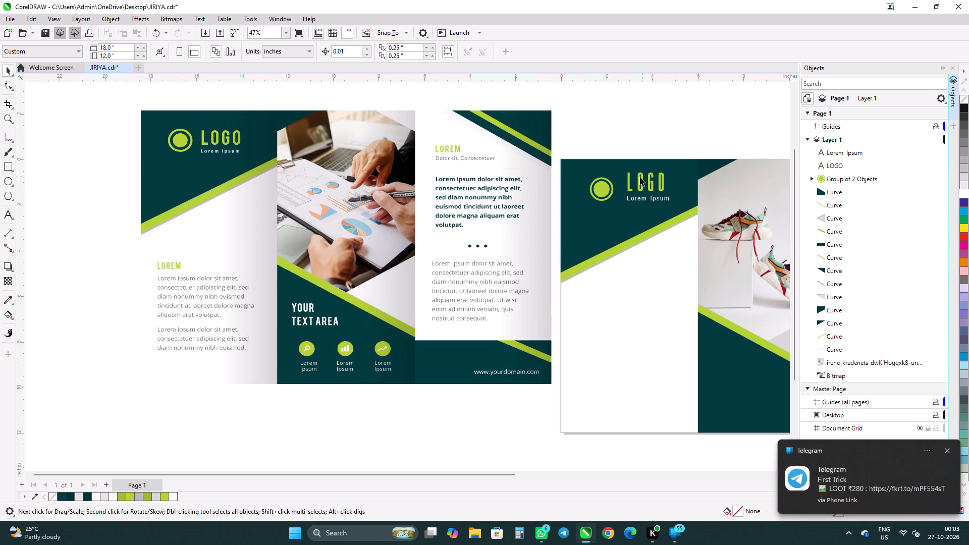
{"action": "scroll", "coordinate": [640, 177], "scroll_direction": "up", "scroll_amount": 6}
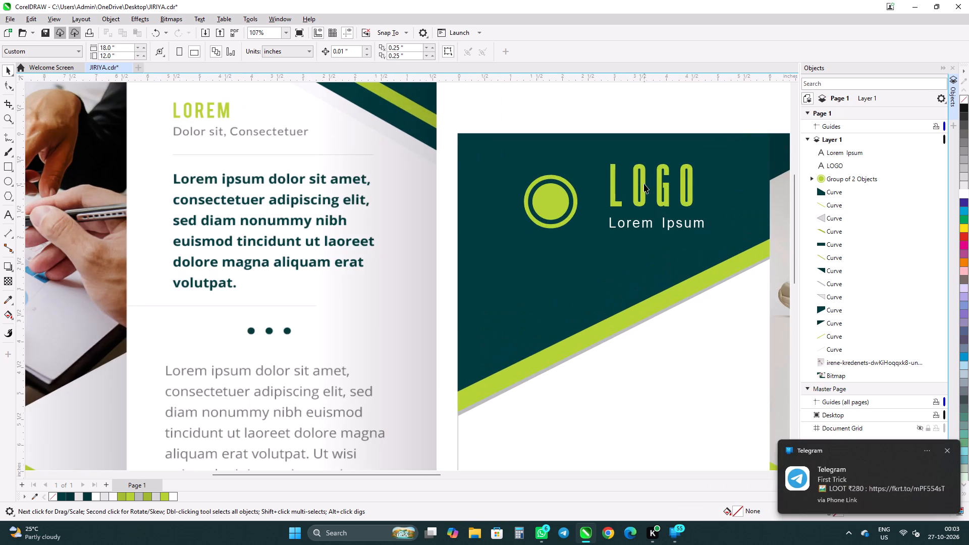
{"action": "scroll", "coordinate": [652, 184], "scroll_direction": "down", "scroll_amount": 6}
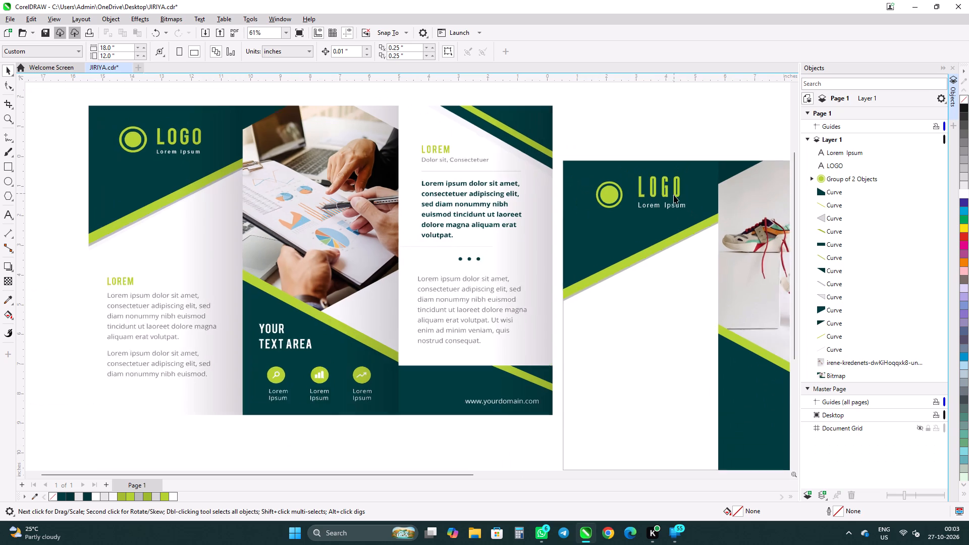
{"action": "left_click", "coordinate": [656, 127]}
{"action": "left_click_drag", "start_coordinate": [626, 137], "coordinate": [710, 221]}
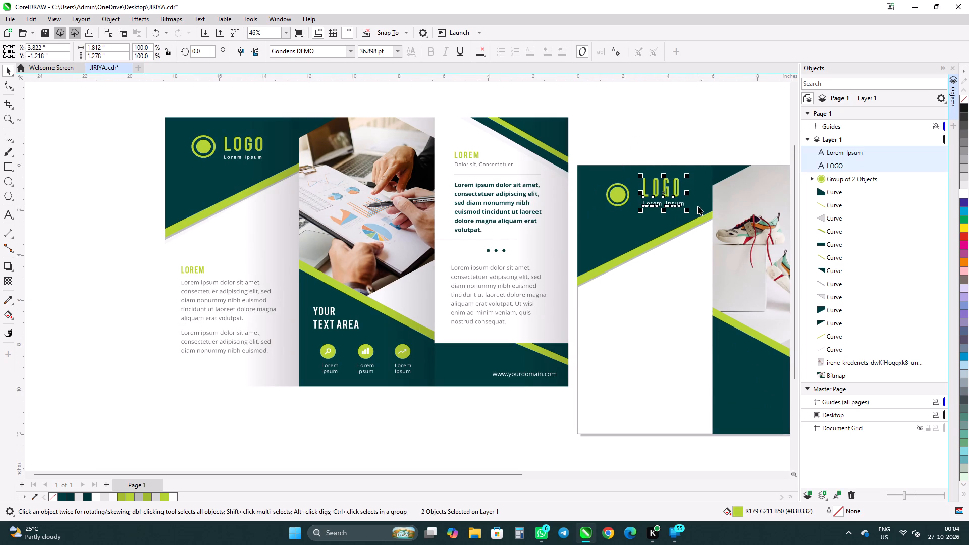
{"action": "key", "text": "ctrl+g"}
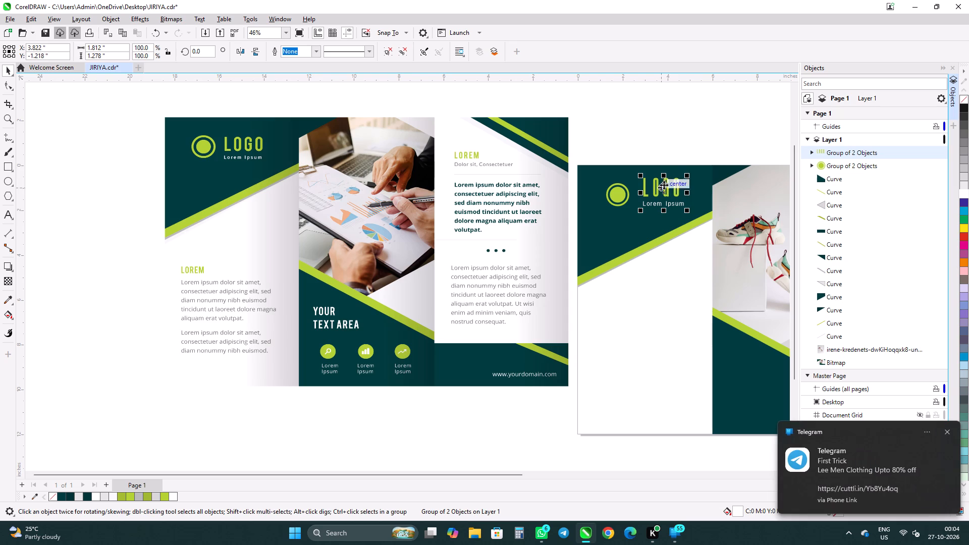
Nudge the grouped LOGO and Lorem Ipsum texts down to about Y -1.32 in and deselect them.
{"action": "scroll", "coordinate": [654, 209], "scroll_direction": "up", "scroll_amount": 3}
{"action": "scroll", "coordinate": [654, 209], "scroll_direction": "down", "scroll_amount": 2}
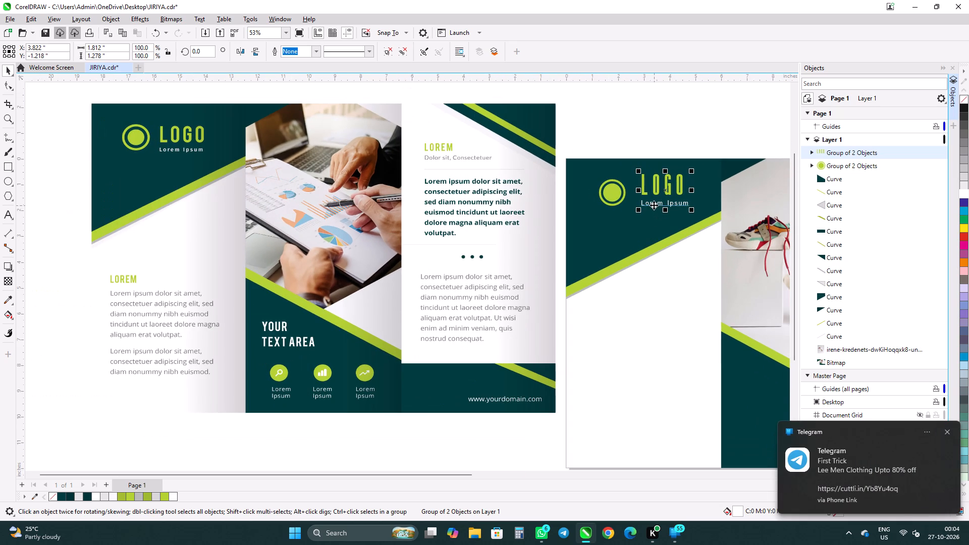
{"action": "scroll", "coordinate": [669, 198], "scroll_direction": "up", "scroll_amount": 2}
{"action": "scroll", "coordinate": [669, 198], "scroll_direction": "down", "scroll_amount": 2}
{"action": "scroll", "coordinate": [669, 198], "scroll_direction": "up", "scroll_amount": 1}
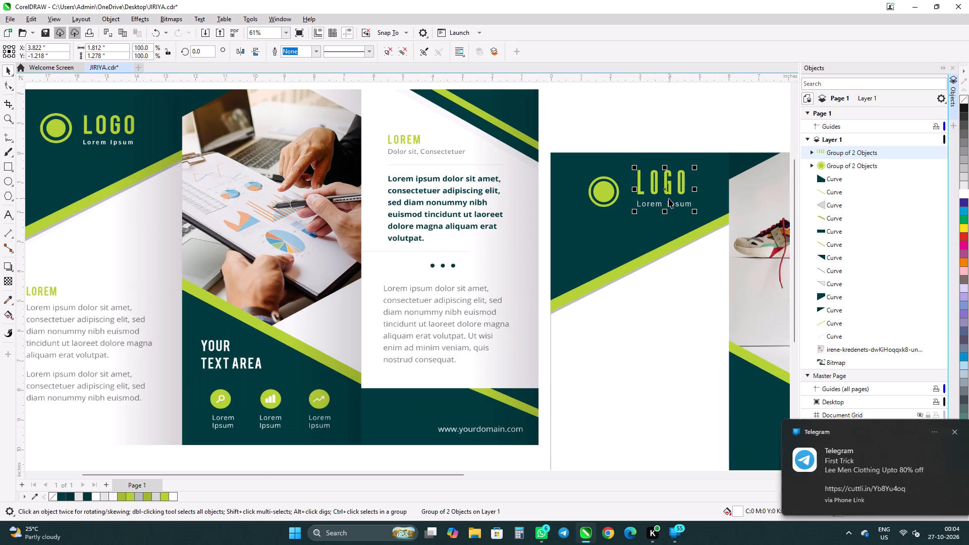
{"action": "key", "text": "Down"}
{"action": "key", "text": "Down"}
{"action": "key", "text": "Down"}
{"action": "key", "text": "Down"}
{"action": "key", "text": "Down"}
{"action": "key", "text": "Down"}
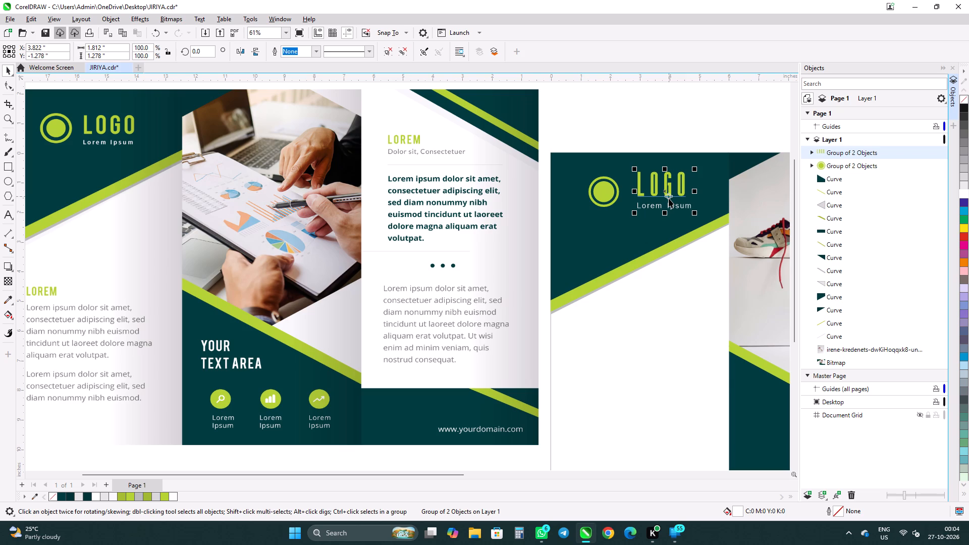
{"action": "key", "text": "Down"}
{"action": "key", "text": "Down"}
{"action": "key", "text": "Down"}
{"action": "key", "text": "Down"}
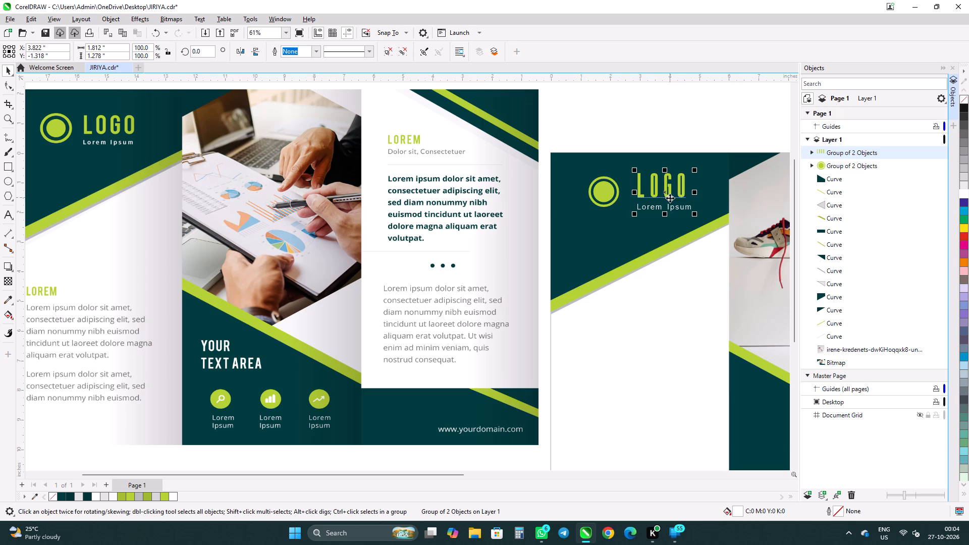
{"action": "left_click", "coordinate": [639, 121]}
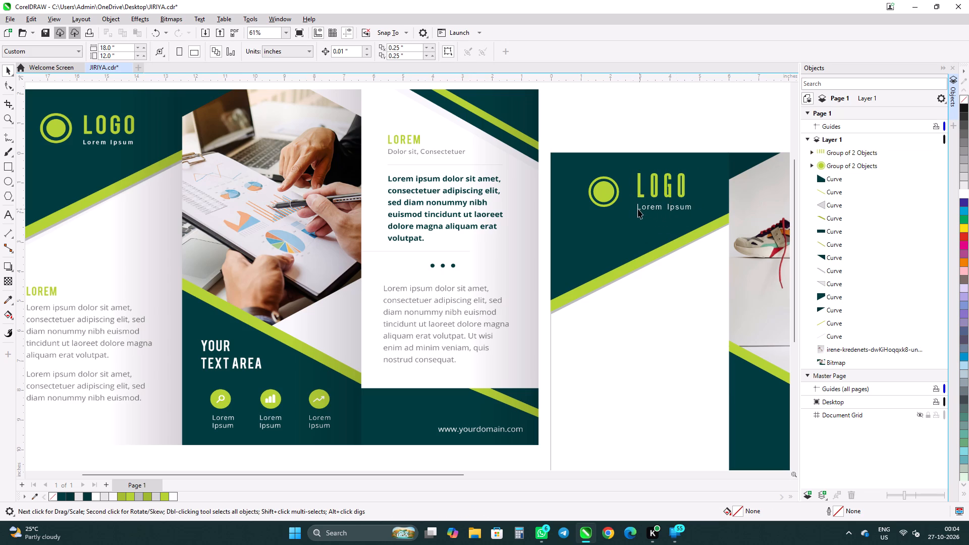
Nudge the grouped logo texts on the brochure page further down to about Y -1.47 in.
{"action": "left_click", "coordinate": [679, 196]}
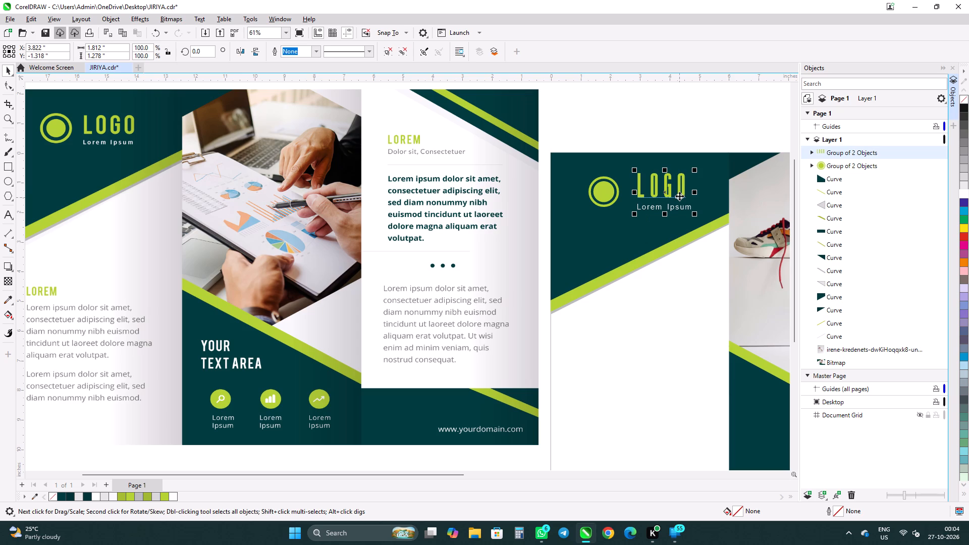
{"action": "key", "text": "Down"}
{"action": "key", "text": "Down"}
{"action": "key", "text": "Down"}
{"action": "key", "text": "Down"}
{"action": "key", "text": "Down"}
{"action": "key", "text": "Down"}
{"action": "key", "text": "Down"}
{"action": "key", "text": "Down"}
{"action": "key", "text": "Down"}
{"action": "key", "text": "Down"}
{"action": "key", "text": "Down"}
{"action": "key", "text": "Down"}
{"action": "key", "text": "Down"}
{"action": "key", "text": "Down"}
{"action": "key", "text": "Down"}
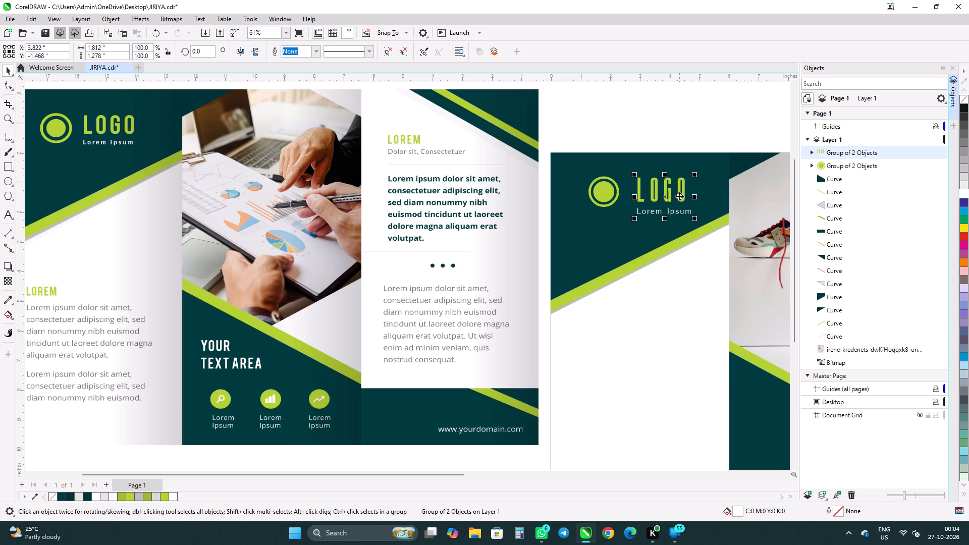
Nudge the grouped logo texts left to about X 3.66 in, closer to the circular icon, keeping Y about -1.47 in, and deselect.
{"action": "key", "text": "Left"}
{"action": "key", "text": "Left"}
{"action": "key", "text": "Left"}
{"action": "key", "text": "Left"}
{"action": "key", "text": "Left"}
{"action": "key", "text": "Left"}
{"action": "key", "text": "Left"}
{"action": "key", "text": "Left"}
{"action": "key", "text": "Left"}
{"action": "key", "text": "Left"}
{"action": "key", "text": "Left"}
{"action": "key", "text": "Left"}
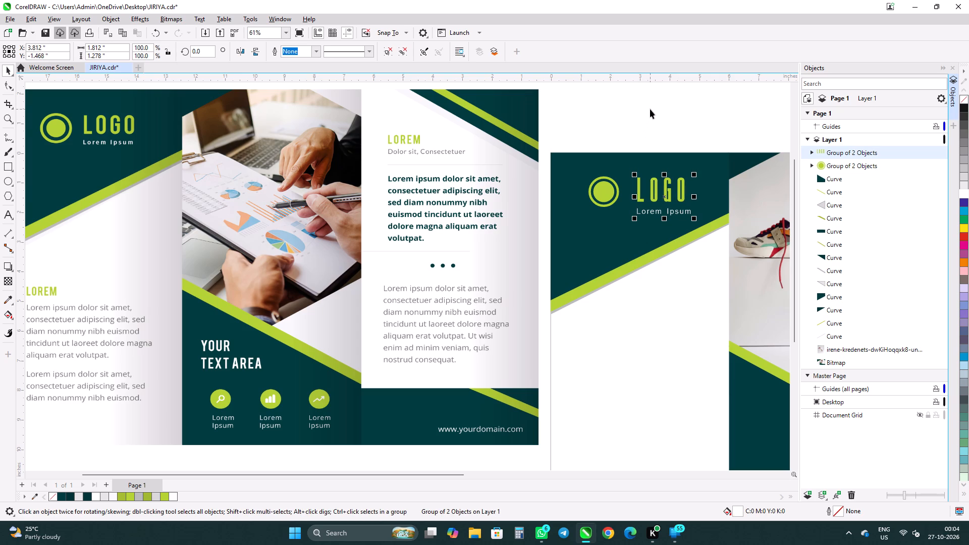
{"action": "key", "text": "Left"}
{"action": "key", "text": "Left"}
{"action": "key", "text": "Left"}
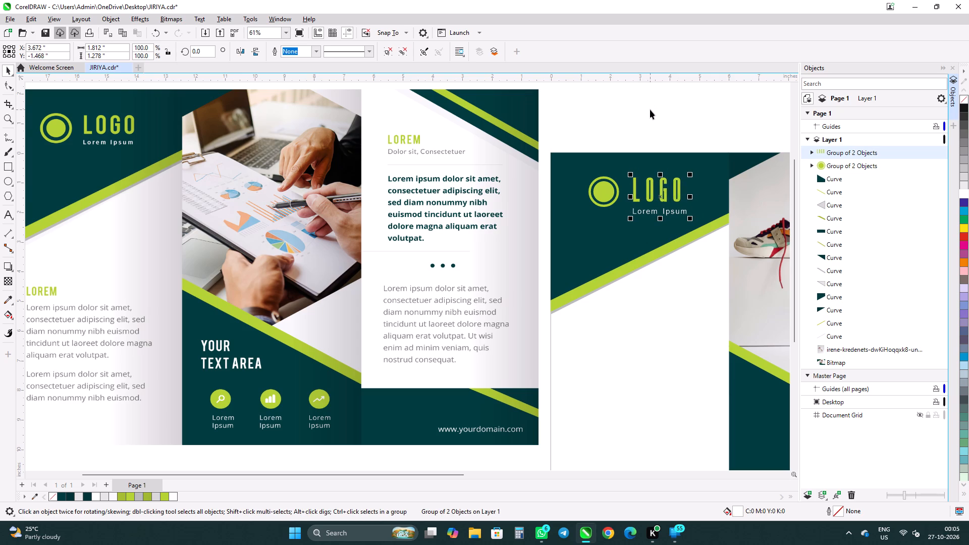
{"action": "key", "text": "Left"}
{"action": "key", "text": "Down"}
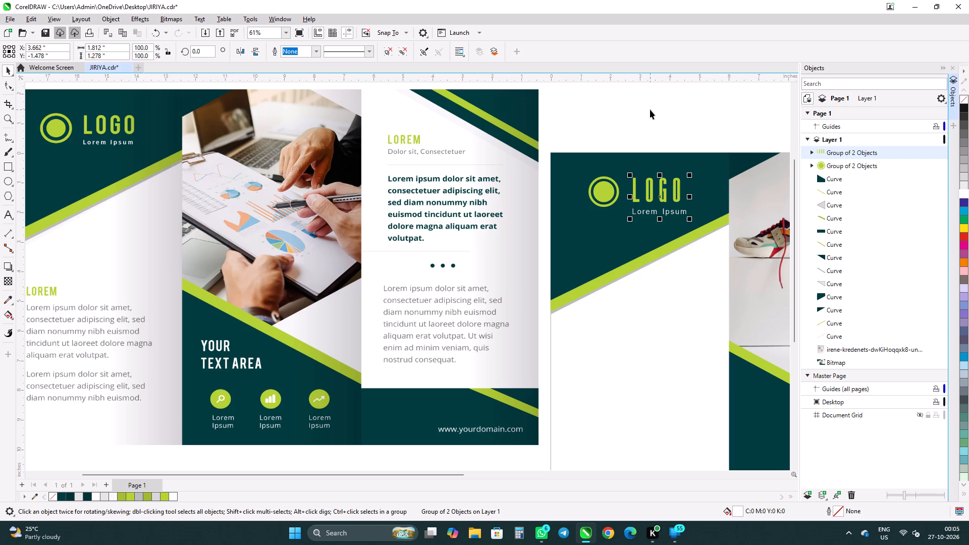
{"action": "key", "text": "Down"}
{"action": "key", "text": "Up"}
{"action": "key", "text": "Up"}
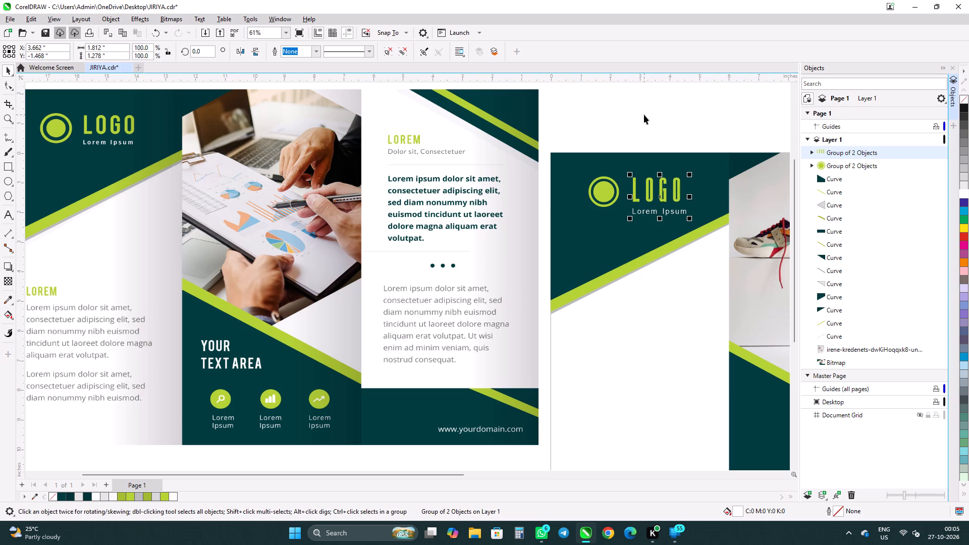
{"action": "left_click", "coordinate": [644, 115]}
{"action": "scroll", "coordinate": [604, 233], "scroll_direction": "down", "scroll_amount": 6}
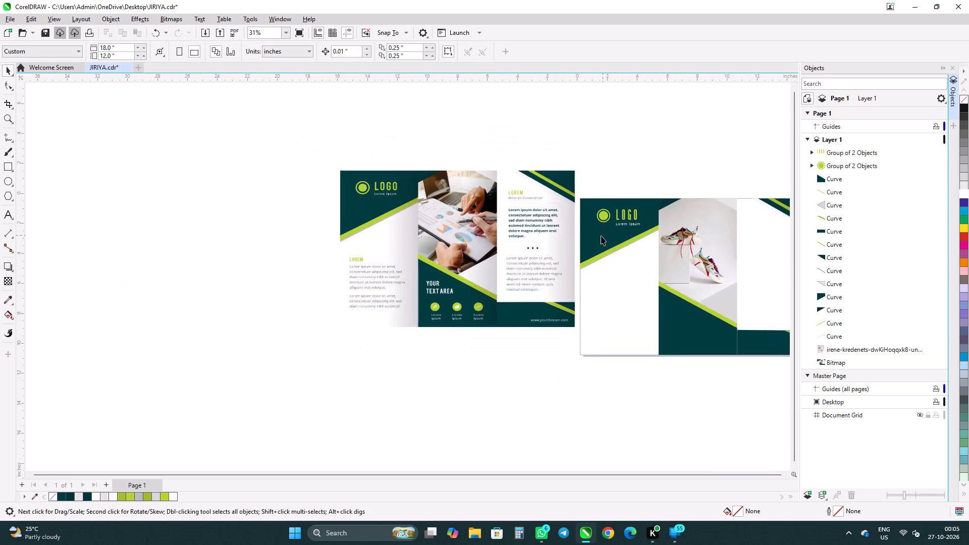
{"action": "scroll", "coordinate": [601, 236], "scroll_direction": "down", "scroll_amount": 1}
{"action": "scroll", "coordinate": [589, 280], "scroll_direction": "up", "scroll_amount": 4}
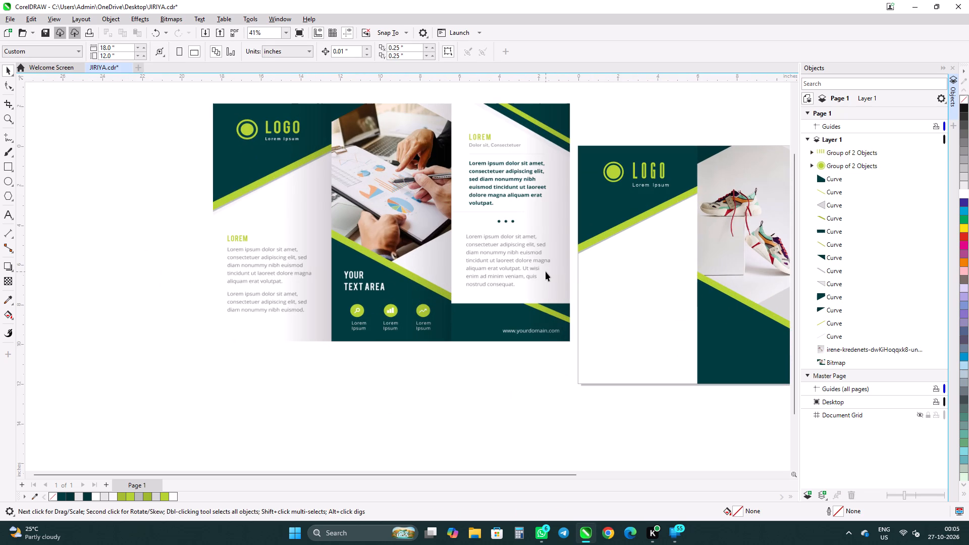
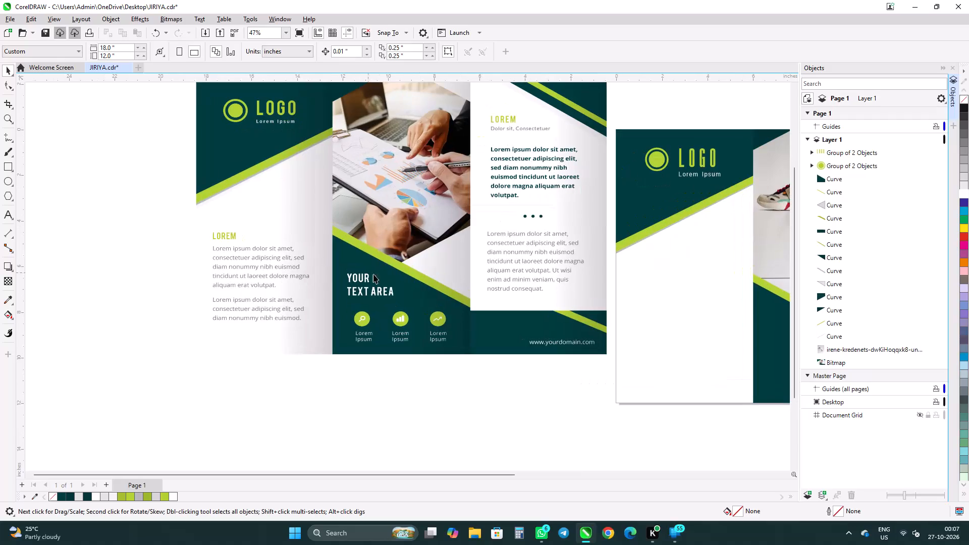
Compare the brochure page with the reference design, checking the logo area, lower panel edges and remaining text content.
{"action": "scroll", "coordinate": [326, 272], "scroll_direction": "down", "scroll_amount": 5}
{"action": "scroll", "coordinate": [605, 278], "scroll_direction": "up", "scroll_amount": 3}
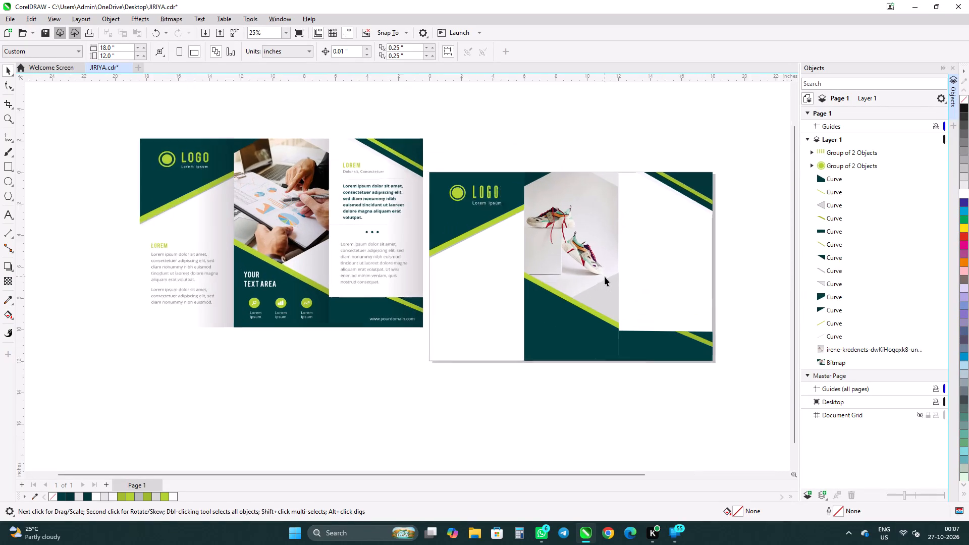
{"action": "scroll", "coordinate": [635, 350], "scroll_direction": "up", "scroll_amount": 14}
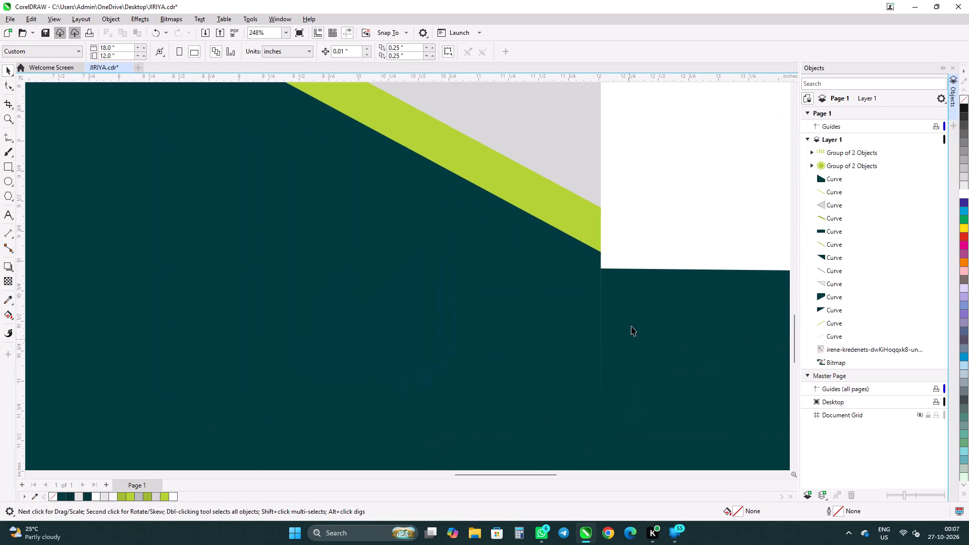
{"action": "scroll", "coordinate": [633, 318], "scroll_direction": "up", "scroll_amount": 5}
{"action": "scroll", "coordinate": [633, 316], "scroll_direction": "down", "scroll_amount": 16}
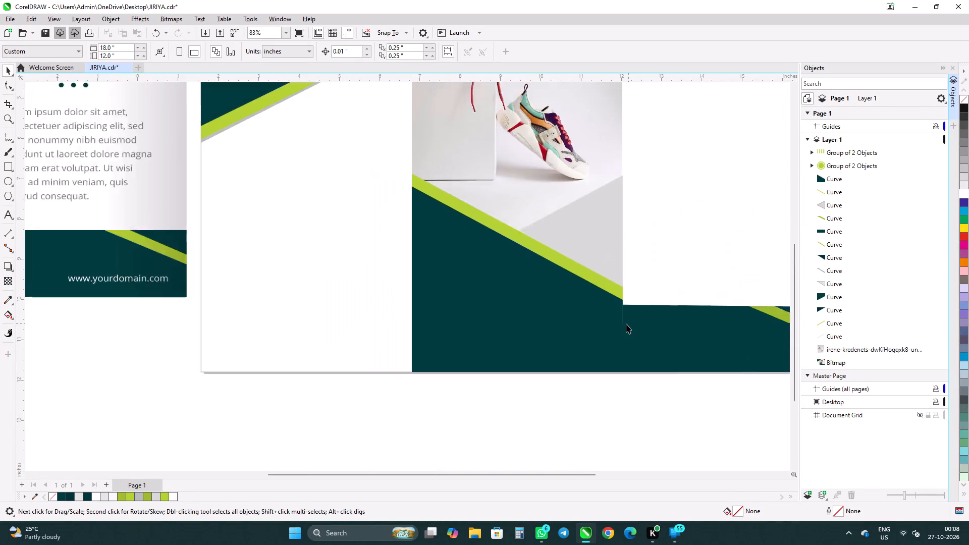
{"action": "scroll", "coordinate": [626, 324], "scroll_direction": "down", "scroll_amount": 5}
{"action": "scroll", "coordinate": [594, 140], "scroll_direction": "up", "scroll_amount": 2}
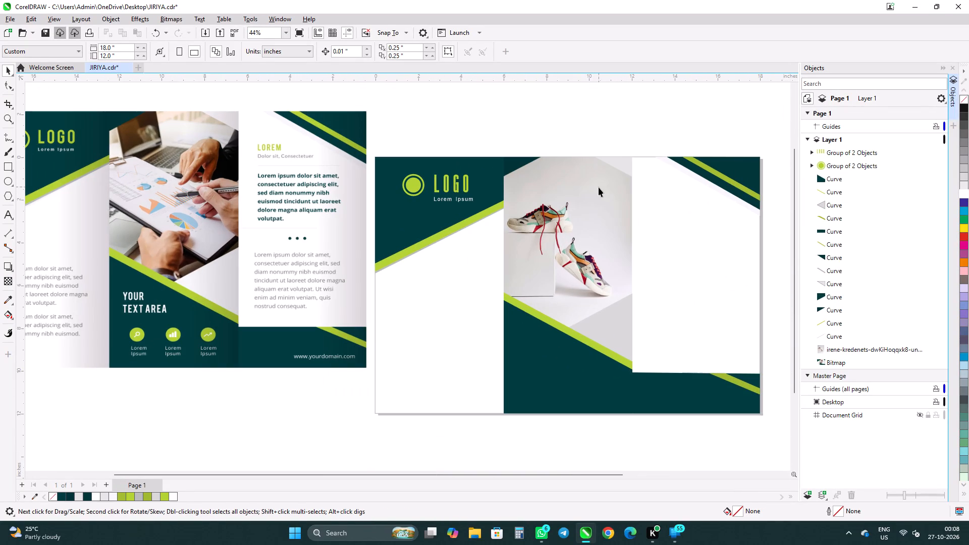
{"action": "scroll", "coordinate": [627, 178], "scroll_direction": "down", "scroll_amount": 2}
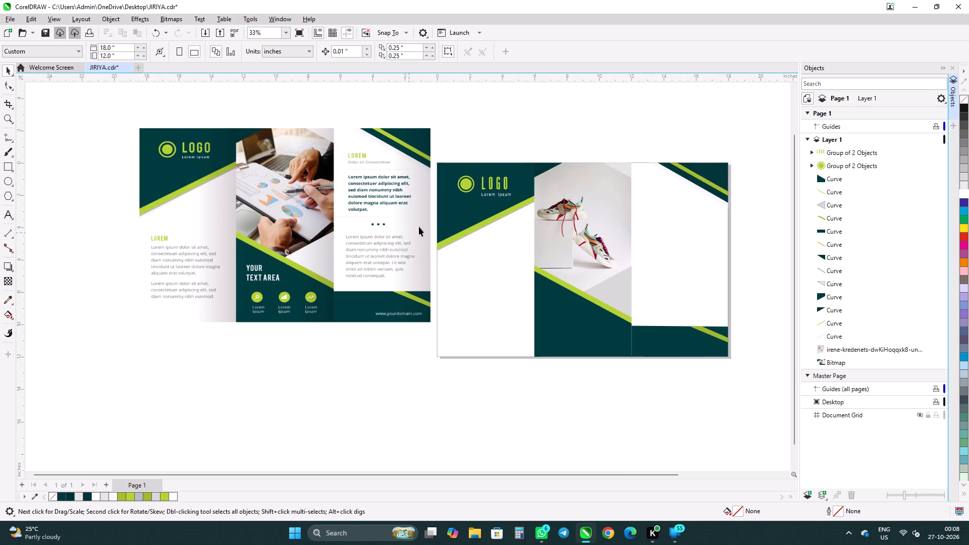
{"action": "scroll", "coordinate": [481, 203], "scroll_direction": "up", "scroll_amount": 4}
{"action": "scroll", "coordinate": [486, 185], "scroll_direction": "down", "scroll_amount": 5}
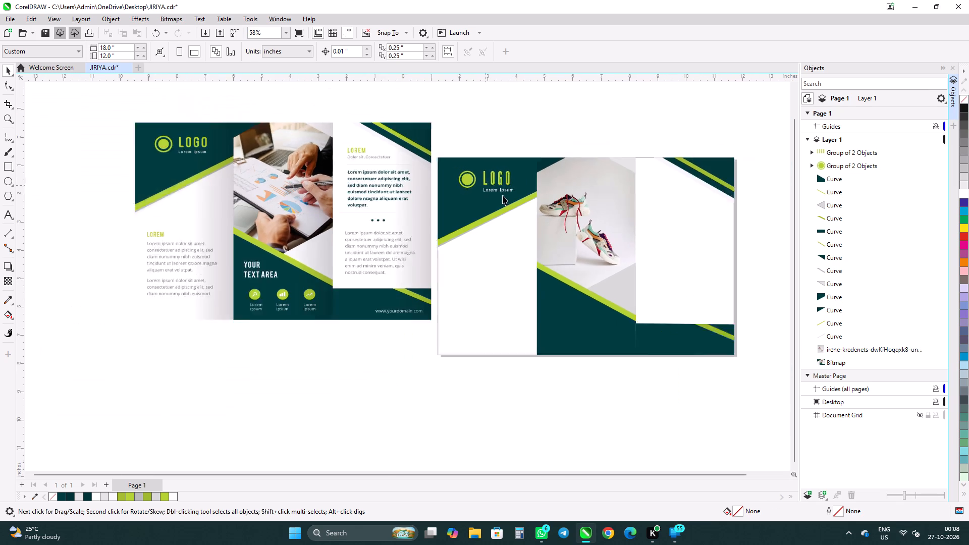
{"action": "scroll", "coordinate": [442, 201], "scroll_direction": "up", "scroll_amount": 1}
{"action": "scroll", "coordinate": [551, 212], "scroll_direction": "down", "scroll_amount": 5}
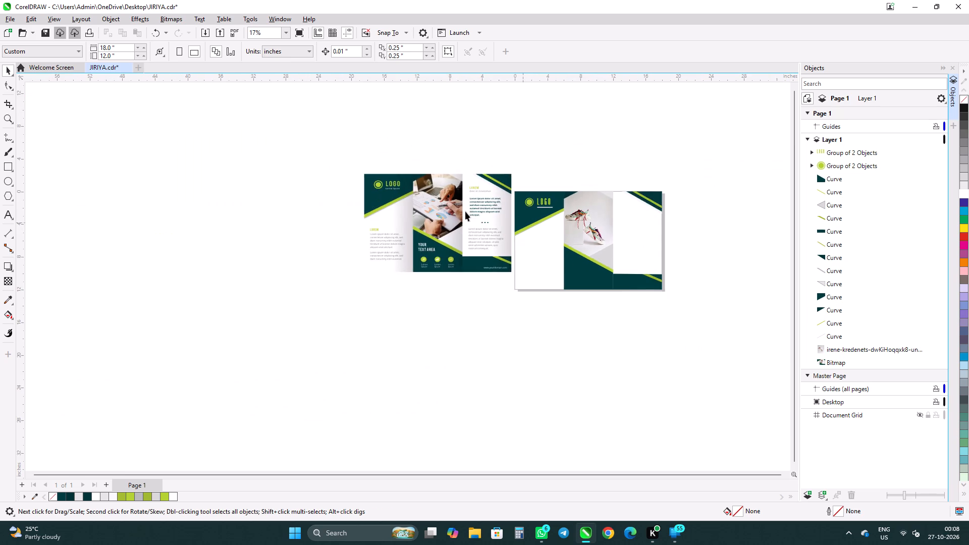
{"action": "scroll", "coordinate": [423, 204], "scroll_direction": "up", "scroll_amount": 7}
{"action": "scroll", "coordinate": [523, 227], "scroll_direction": "up", "scroll_amount": 1}
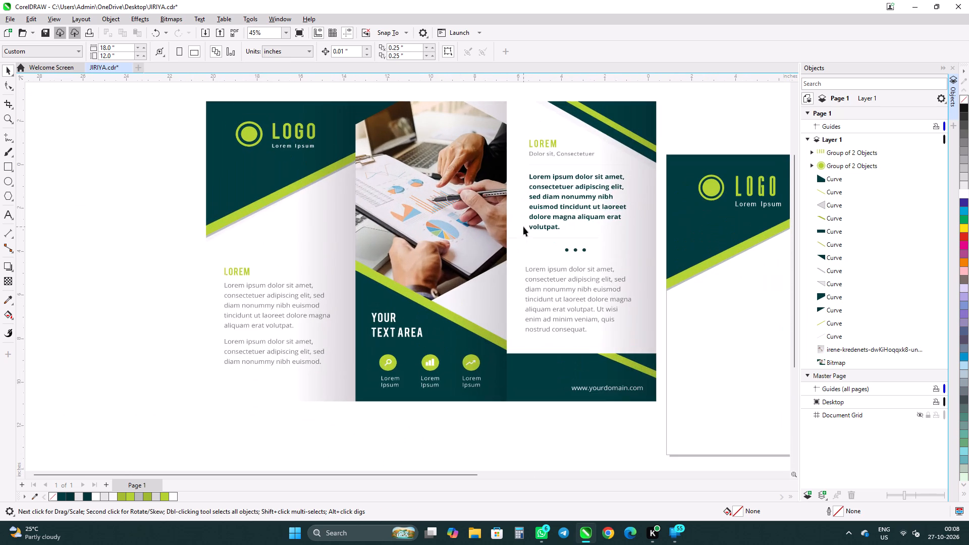
Move the reference brochure bitmap down to about X -9.855, Y -5.995 in, level with the brochure page, and deselect it.
{"action": "scroll", "coordinate": [517, 225], "scroll_direction": "down", "scroll_amount": 3}
{"action": "left_click_drag", "start_coordinate": [470, 213], "coordinate": [462, 238]}
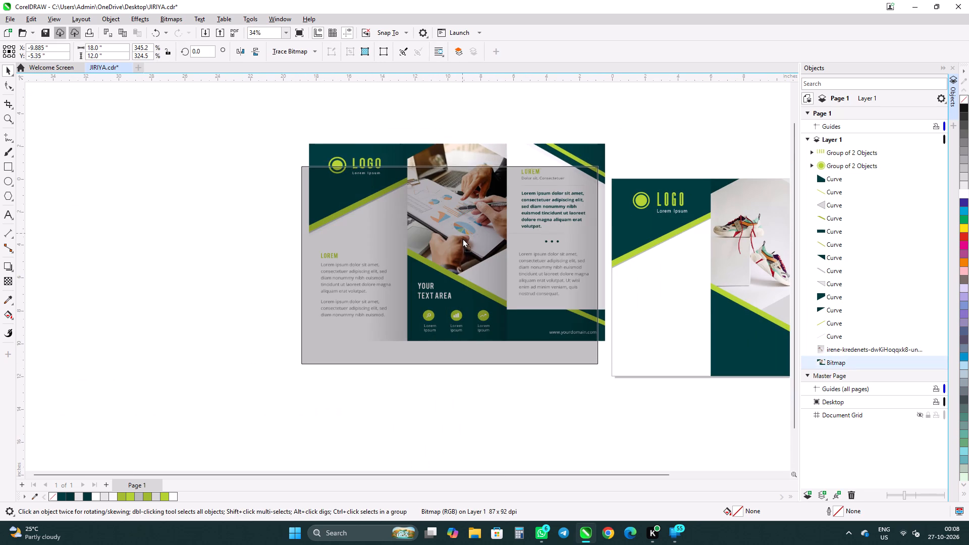
{"action": "left_click_drag", "start_coordinate": [462, 238], "coordinate": [463, 244]}
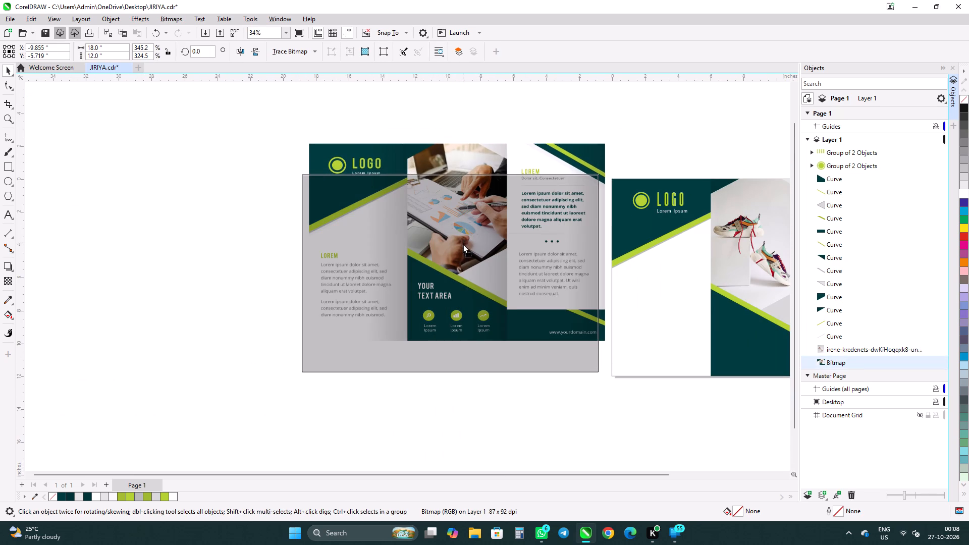
{"action": "left_click_drag", "start_coordinate": [463, 244], "coordinate": [463, 248]}
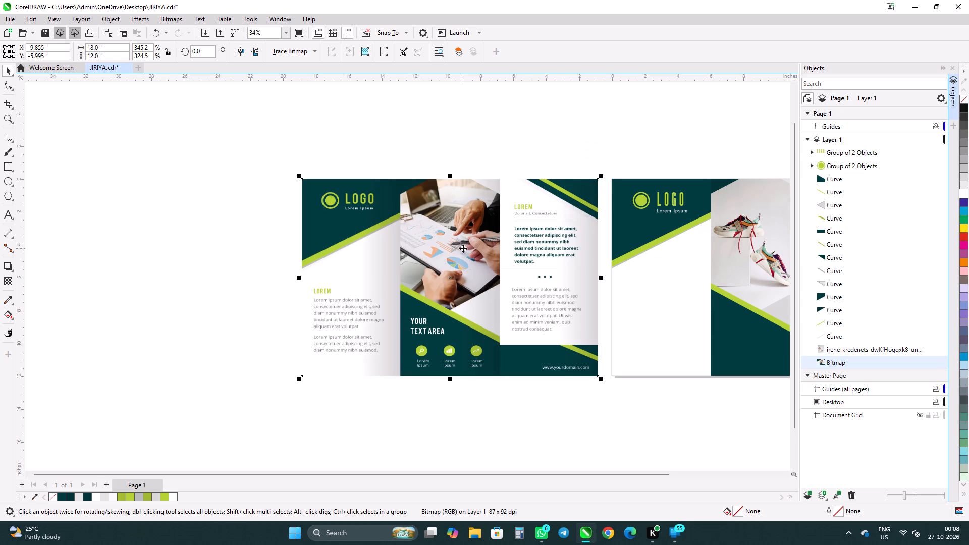
{"action": "left_click", "coordinate": [524, 132]}
Examine the reference bitmap and the brochure page side by side for alignment and missing elements.
{"action": "scroll", "coordinate": [343, 175], "scroll_direction": "down", "scroll_amount": 4}
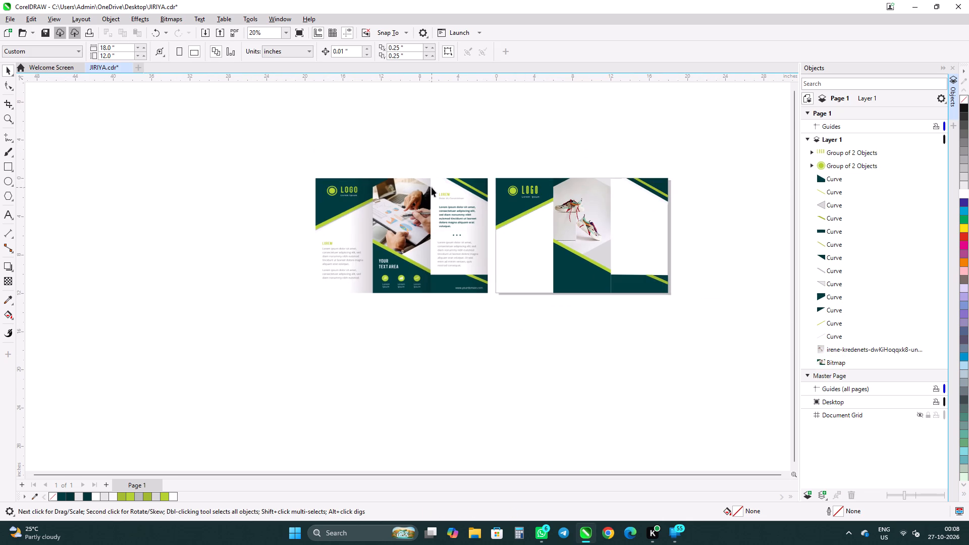
{"action": "scroll", "coordinate": [431, 182], "scroll_direction": "up", "scroll_amount": 3}
{"action": "scroll", "coordinate": [558, 241], "scroll_direction": "up", "scroll_amount": 1}
{"action": "scroll", "coordinate": [368, 243], "scroll_direction": "down", "scroll_amount": 6}
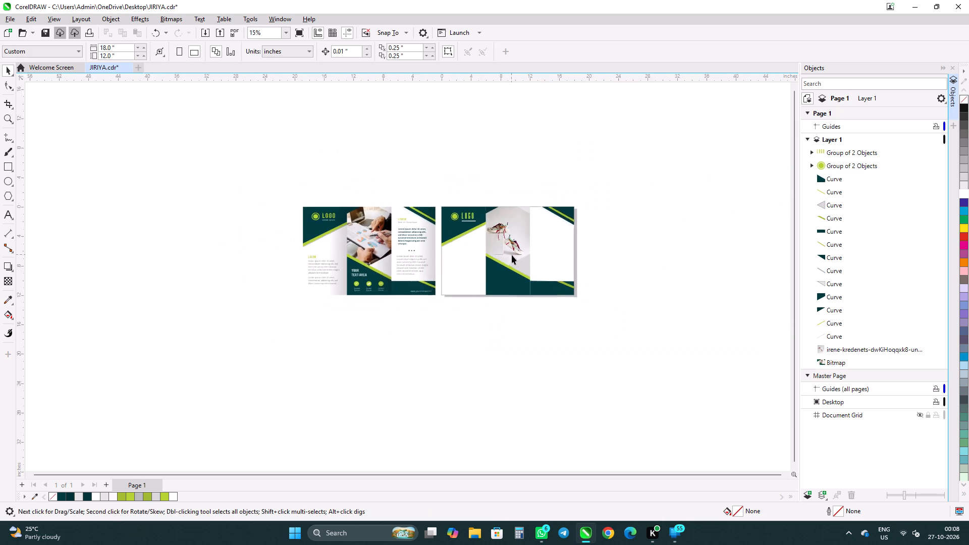
{"action": "scroll", "coordinate": [512, 255], "scroll_direction": "down", "scroll_amount": 1}
{"action": "scroll", "coordinate": [514, 257], "scroll_direction": "up", "scroll_amount": 5}
{"action": "scroll", "coordinate": [514, 257], "scroll_direction": "down", "scroll_amount": 5}
{"action": "scroll", "coordinate": [375, 254], "scroll_direction": "up", "scroll_amount": 4}
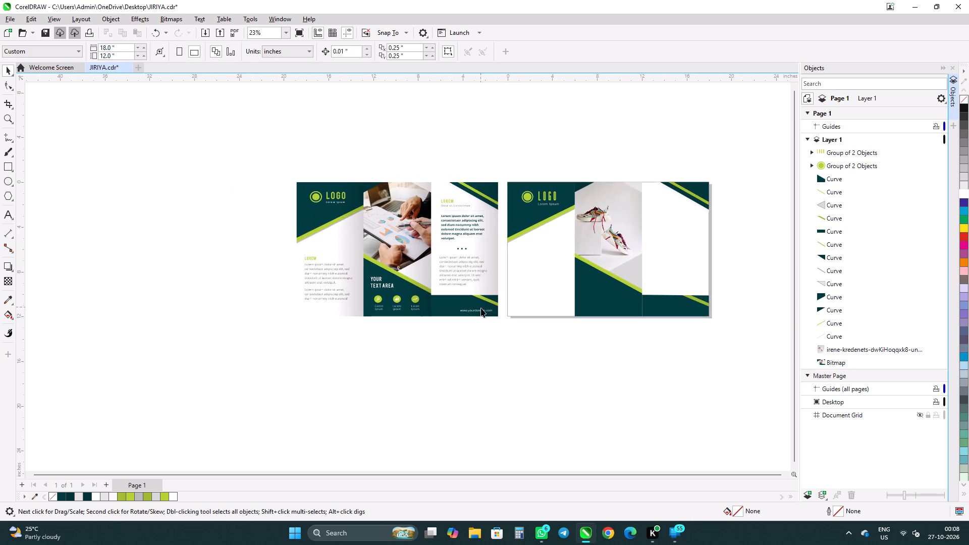
{"action": "scroll", "coordinate": [559, 326], "scroll_direction": "up", "scroll_amount": 4}
{"action": "scroll", "coordinate": [490, 305], "scroll_direction": "down", "scroll_amount": 5}
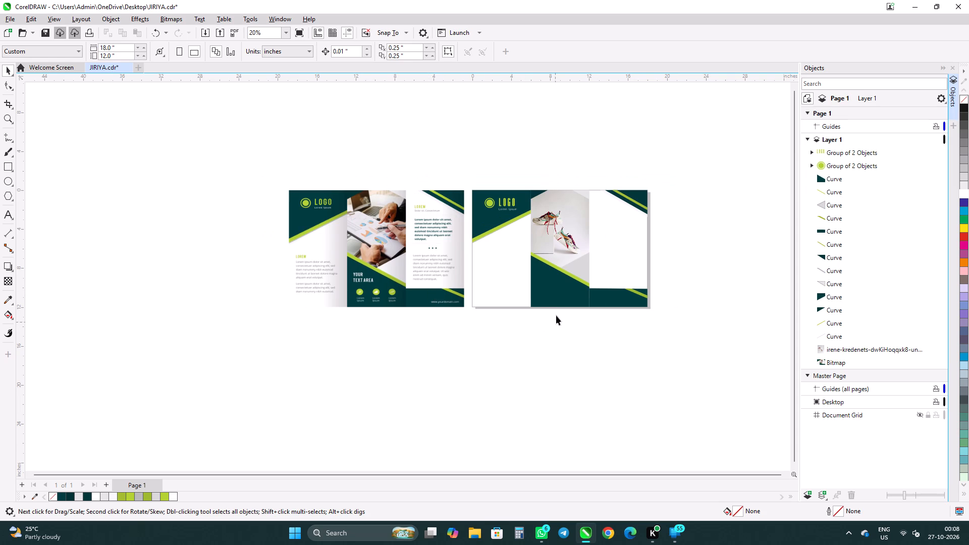
Compare the three panels of the brochure page with the reference bitmap, checking which text and icon elements still need recreating.
{"action": "scroll", "coordinate": [556, 315], "scroll_direction": "up", "scroll_amount": 3}
{"action": "scroll", "coordinate": [498, 272], "scroll_direction": "down", "scroll_amount": 4}
{"action": "scroll", "coordinate": [521, 214], "scroll_direction": "up", "scroll_amount": 5}
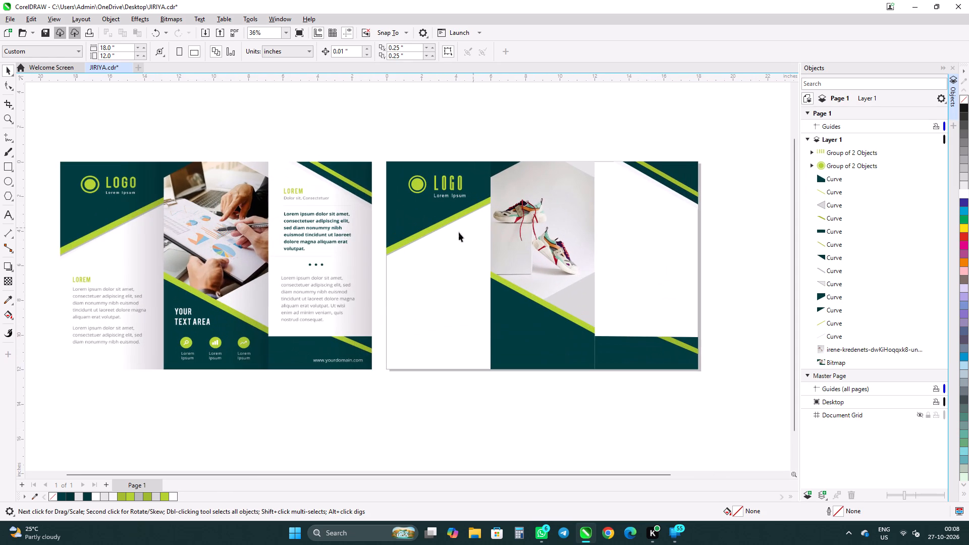
{"action": "scroll", "coordinate": [409, 313], "scroll_direction": "up", "scroll_amount": 2}
{"action": "scroll", "coordinate": [455, 320], "scroll_direction": "down", "scroll_amount": 5}
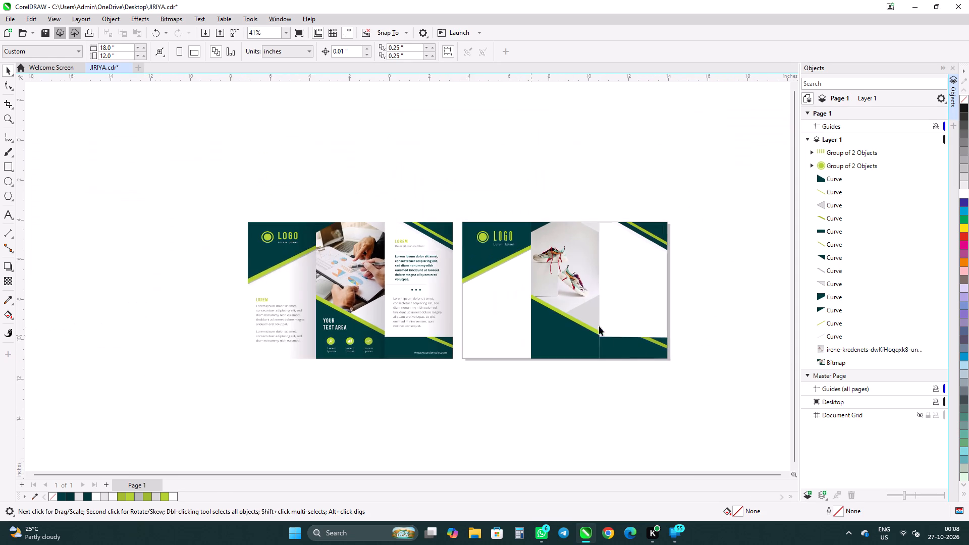
{"action": "scroll", "coordinate": [650, 311], "scroll_direction": "up", "scroll_amount": 5}
{"action": "scroll", "coordinate": [673, 293], "scroll_direction": "down", "scroll_amount": 5}
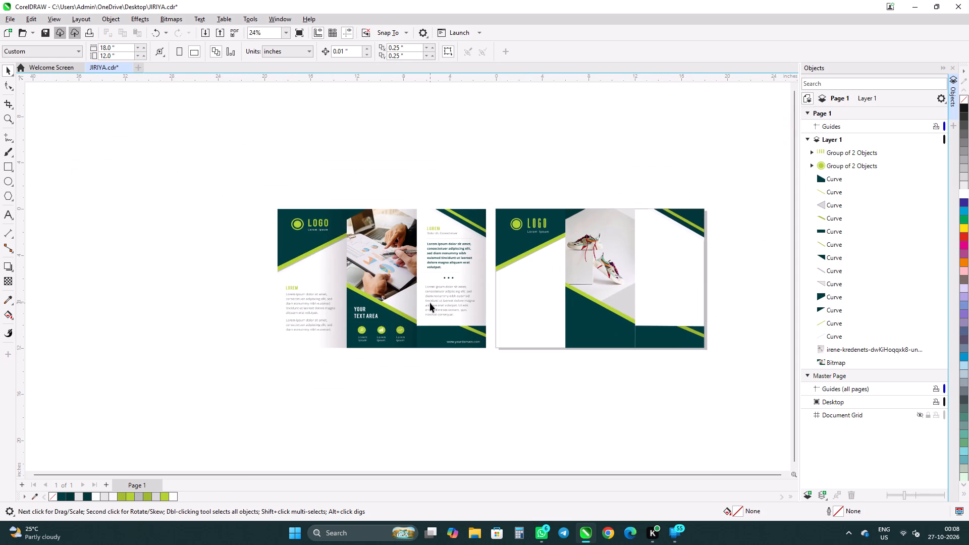
{"action": "scroll", "coordinate": [430, 303], "scroll_direction": "up", "scroll_amount": 2}
{"action": "scroll", "coordinate": [462, 298], "scroll_direction": "down", "scroll_amount": 2}
{"action": "scroll", "coordinate": [605, 325], "scroll_direction": "up", "scroll_amount": 1}
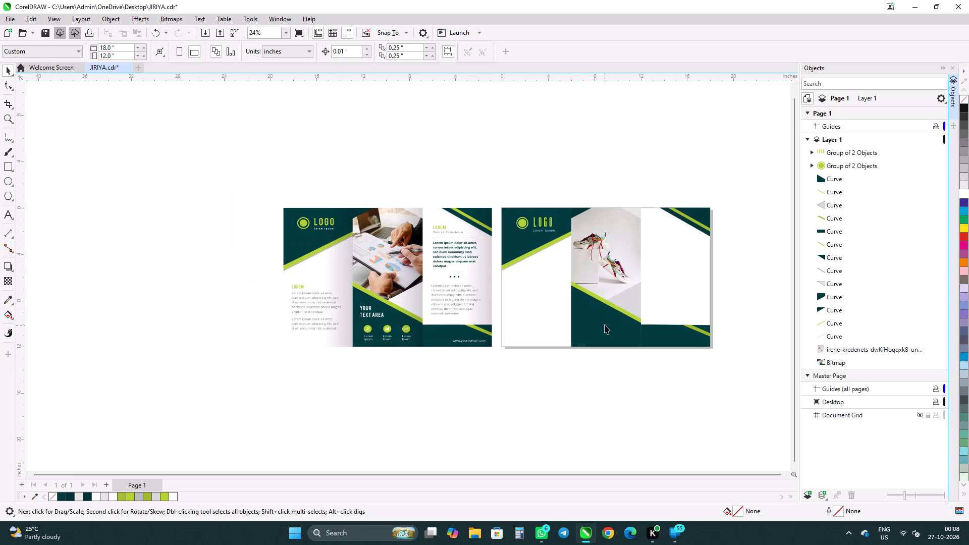
{"action": "scroll", "coordinate": [605, 324], "scroll_direction": "up", "scroll_amount": 3}
{"action": "scroll", "coordinate": [442, 259], "scroll_direction": "down", "scroll_amount": 5}
{"action": "scroll", "coordinate": [426, 284], "scroll_direction": "up", "scroll_amount": 4}
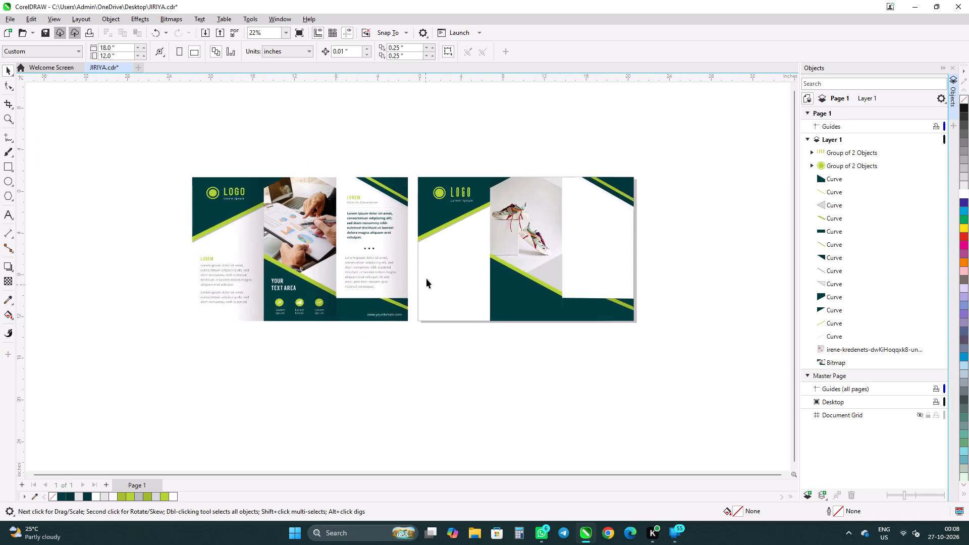
{"action": "scroll", "coordinate": [426, 279], "scroll_direction": "down", "scroll_amount": 2}
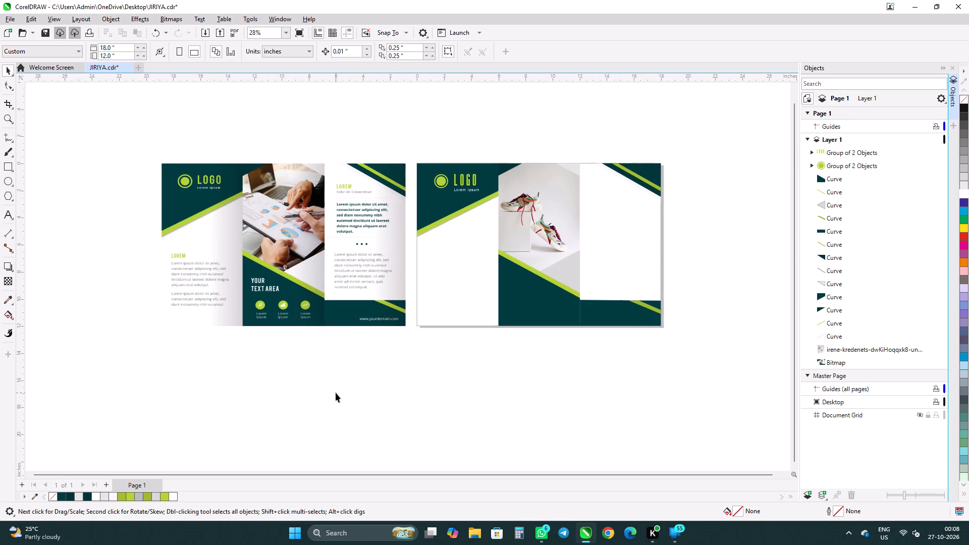
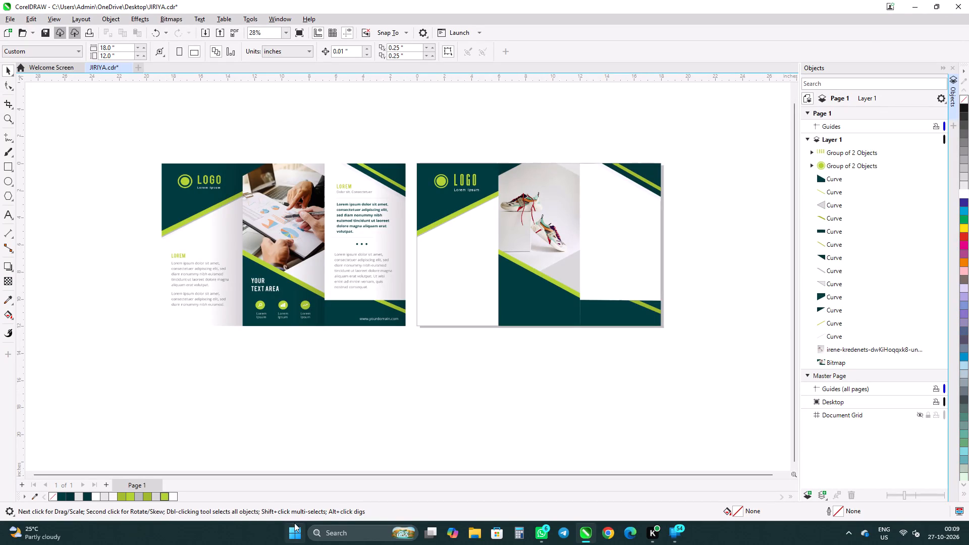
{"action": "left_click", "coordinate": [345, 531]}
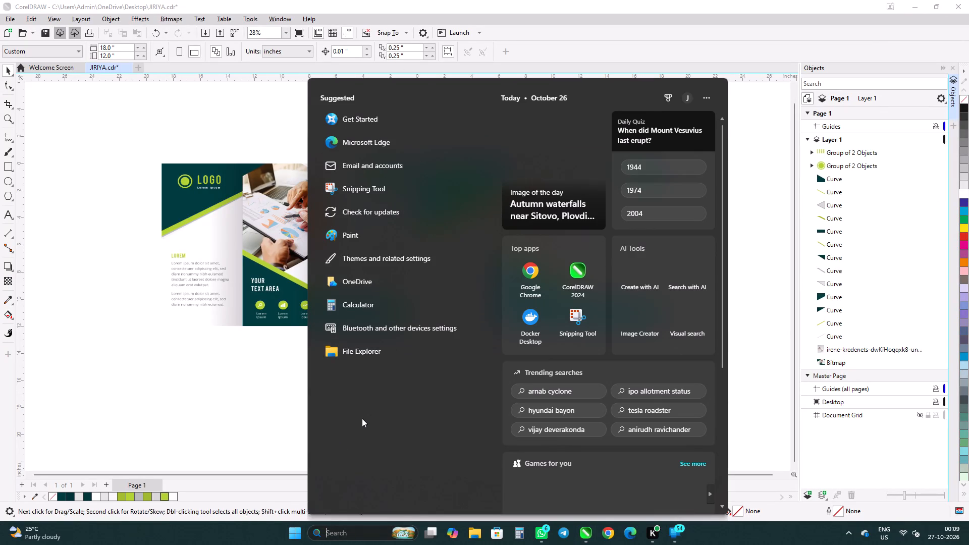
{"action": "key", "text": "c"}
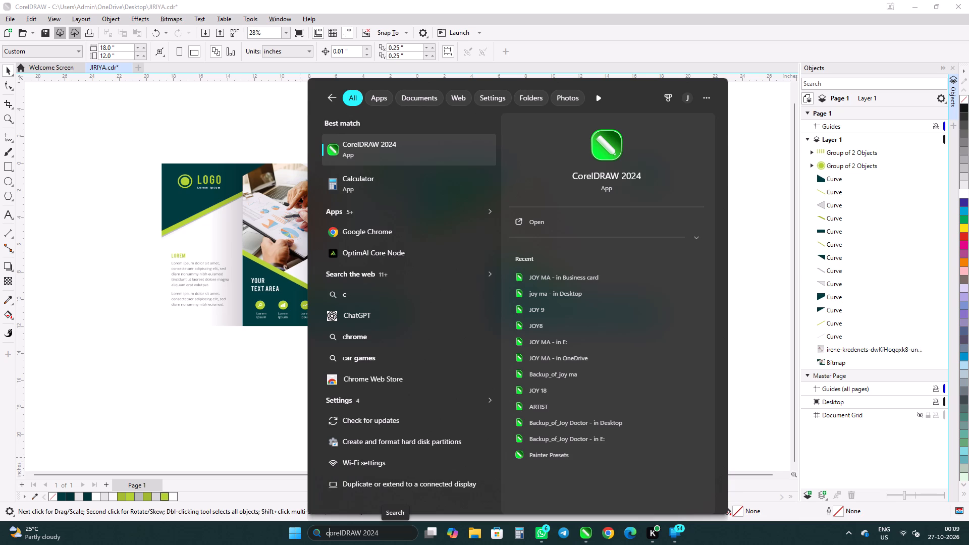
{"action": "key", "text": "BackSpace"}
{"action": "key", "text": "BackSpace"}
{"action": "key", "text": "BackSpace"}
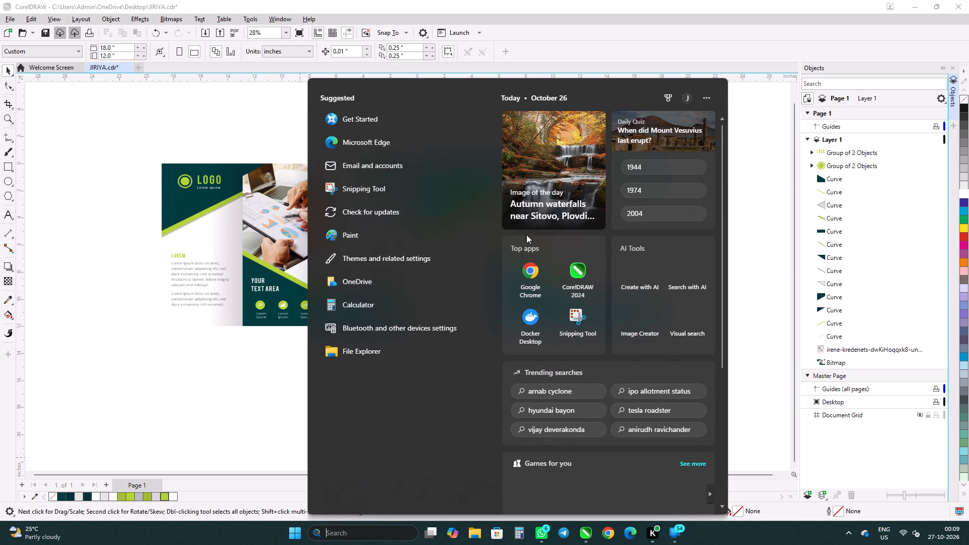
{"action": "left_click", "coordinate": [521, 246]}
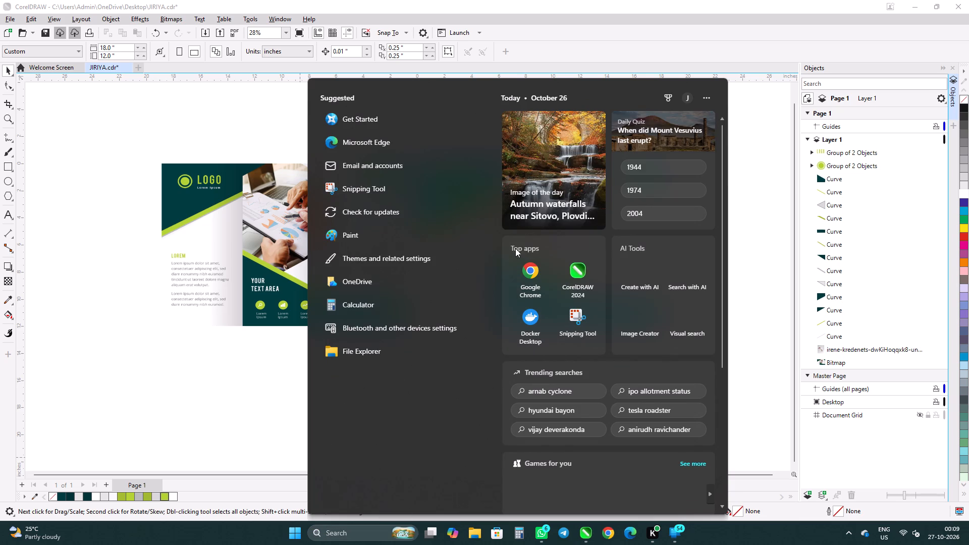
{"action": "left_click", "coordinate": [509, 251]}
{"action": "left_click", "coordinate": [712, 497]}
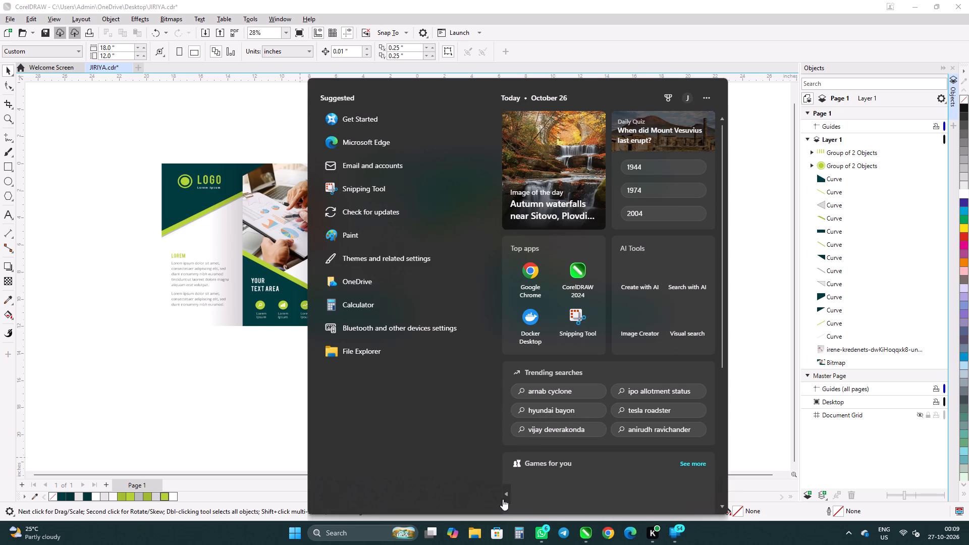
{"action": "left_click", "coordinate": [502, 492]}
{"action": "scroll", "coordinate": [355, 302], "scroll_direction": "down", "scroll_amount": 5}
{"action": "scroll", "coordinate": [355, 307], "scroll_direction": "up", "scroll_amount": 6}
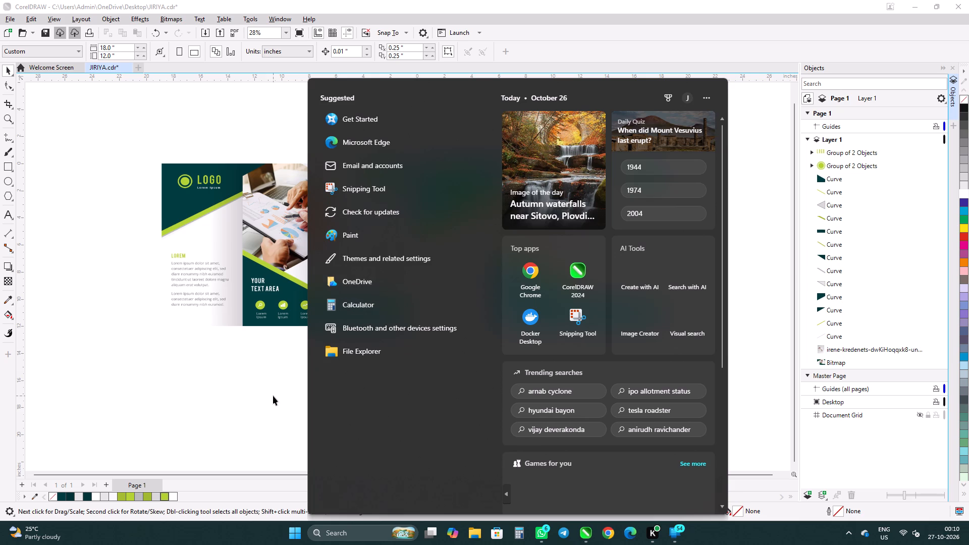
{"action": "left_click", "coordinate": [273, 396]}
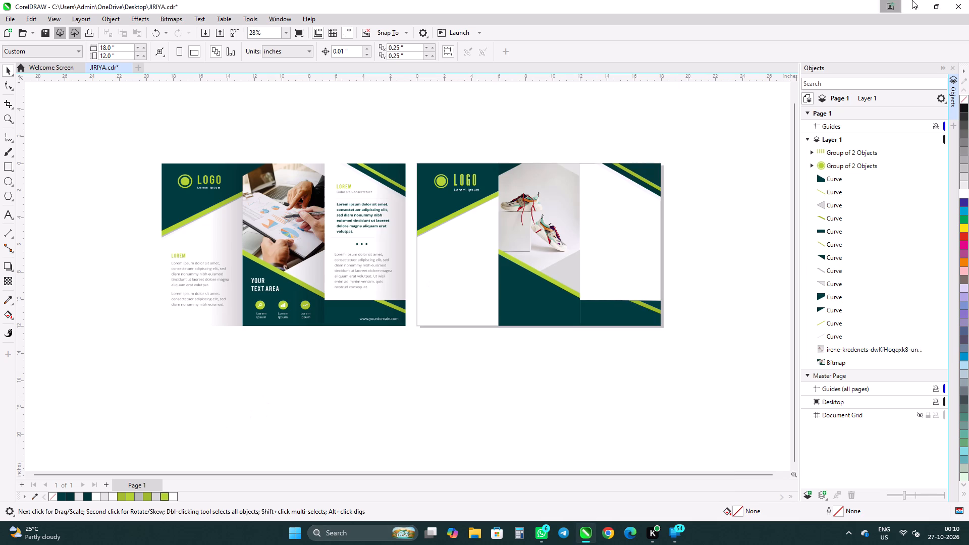